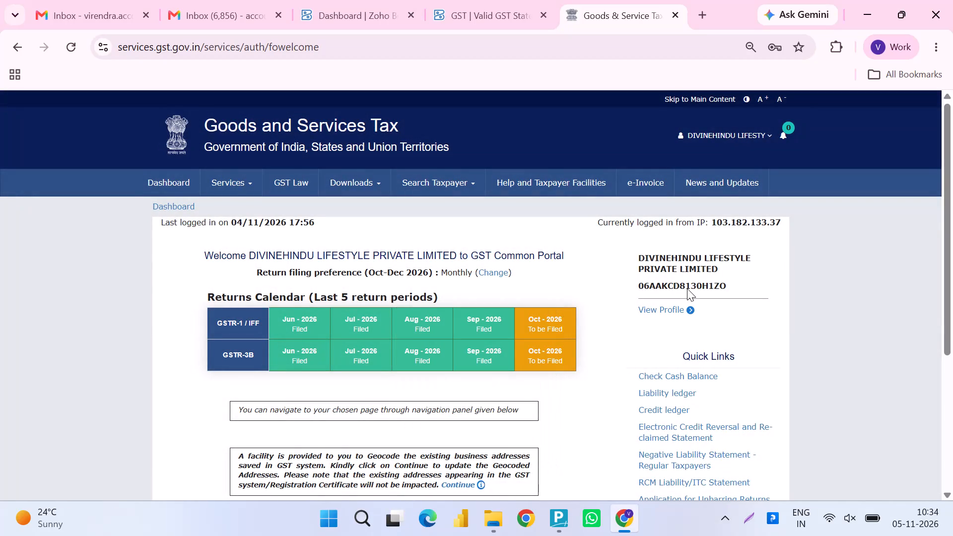
View all alerts for the logged-in taxpayer on the GST portal.
scroll(420, 314, "right", 1)
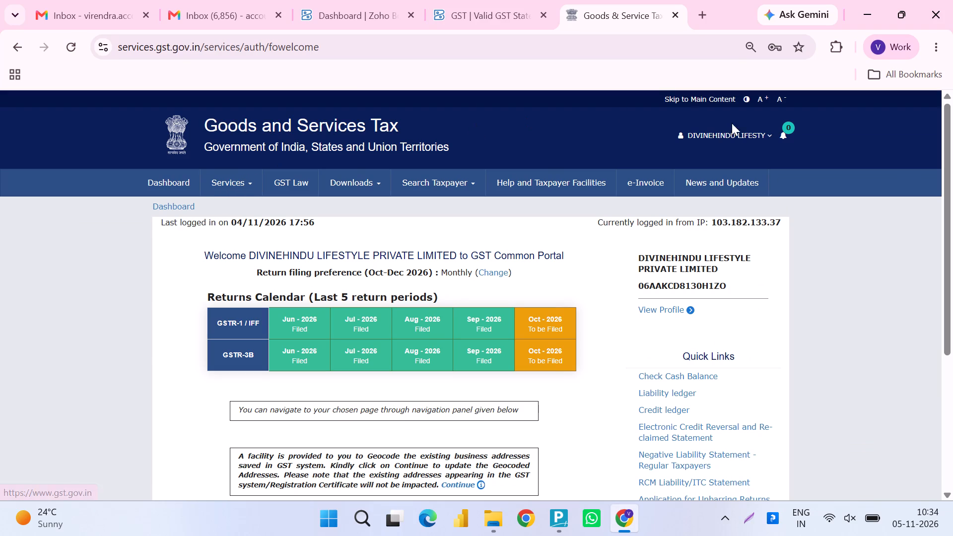
left_click(783, 137)
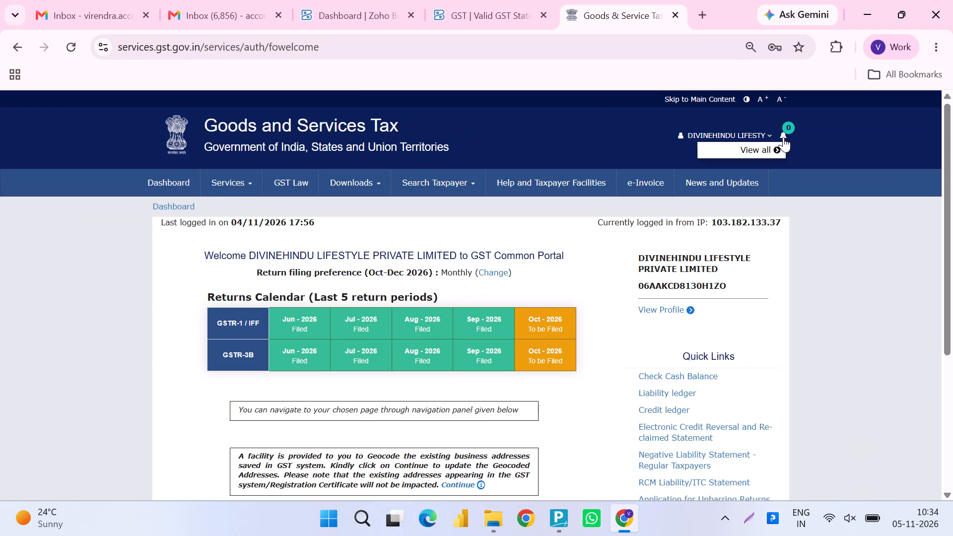
left_click(773, 148)
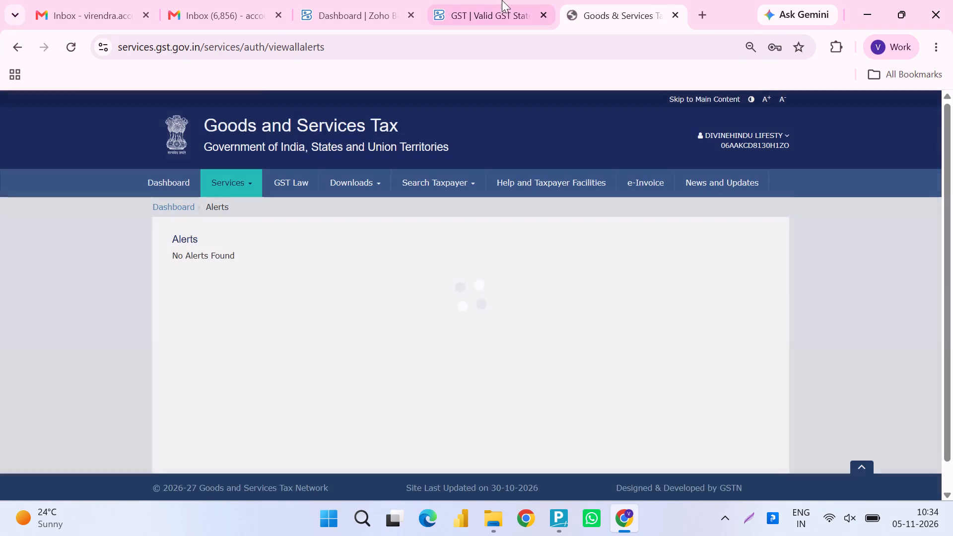
Switch to Zoho Books and open the Tax Summary report from the Taxes report category.
left_click(337, 0)
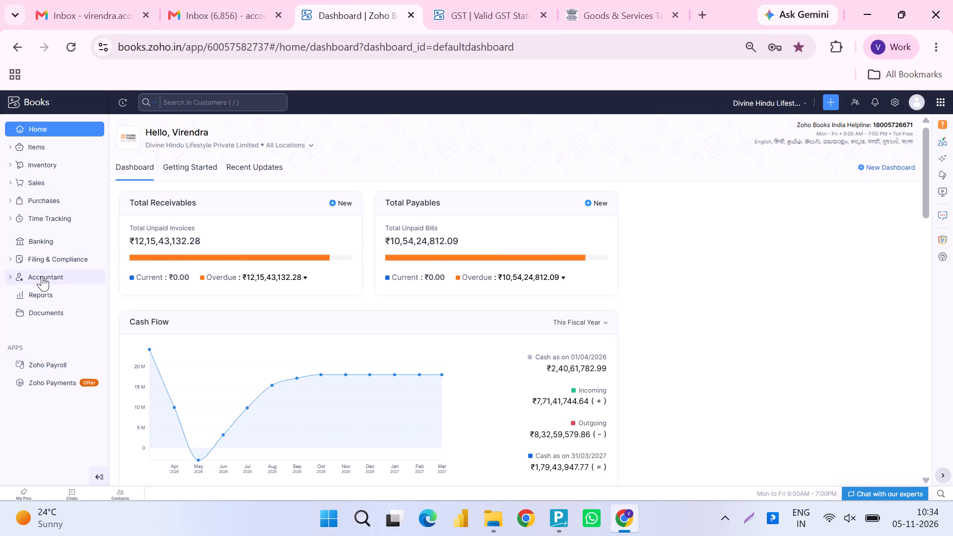
left_click(47, 299)
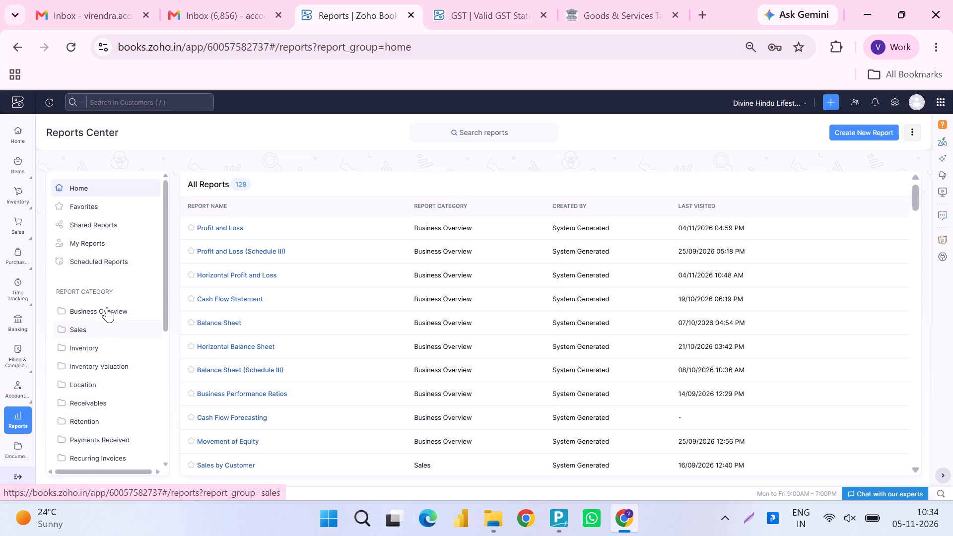
scroll(108, 303, "down", 3)
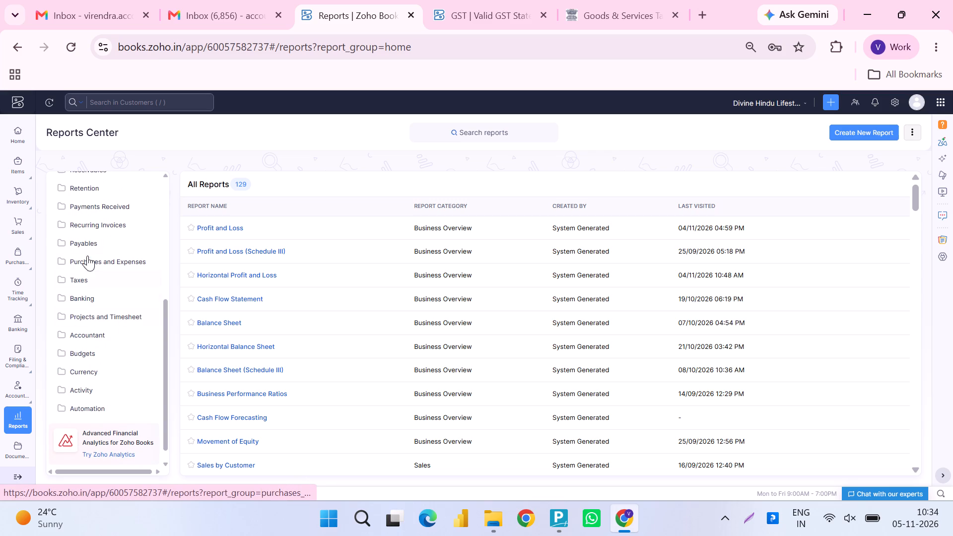
left_click(84, 283)
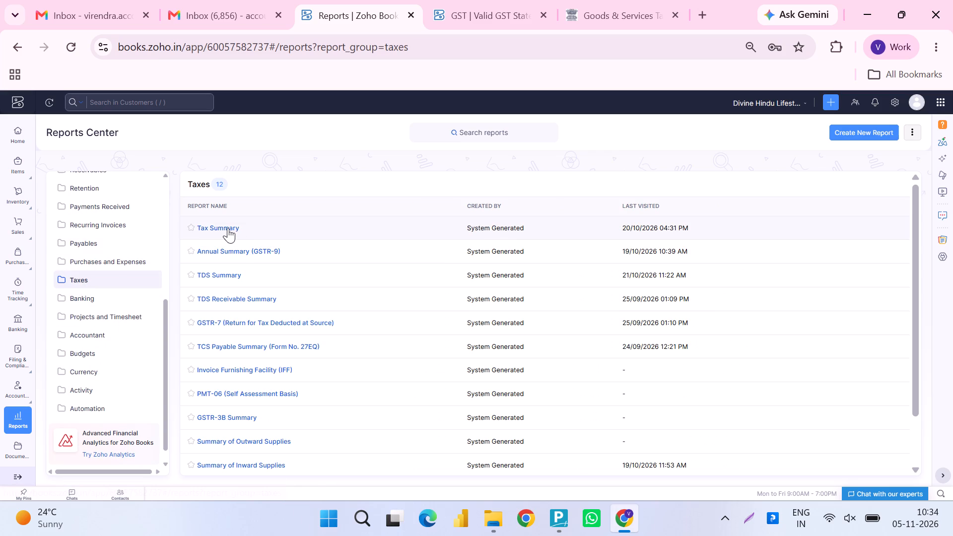
left_click(228, 228)
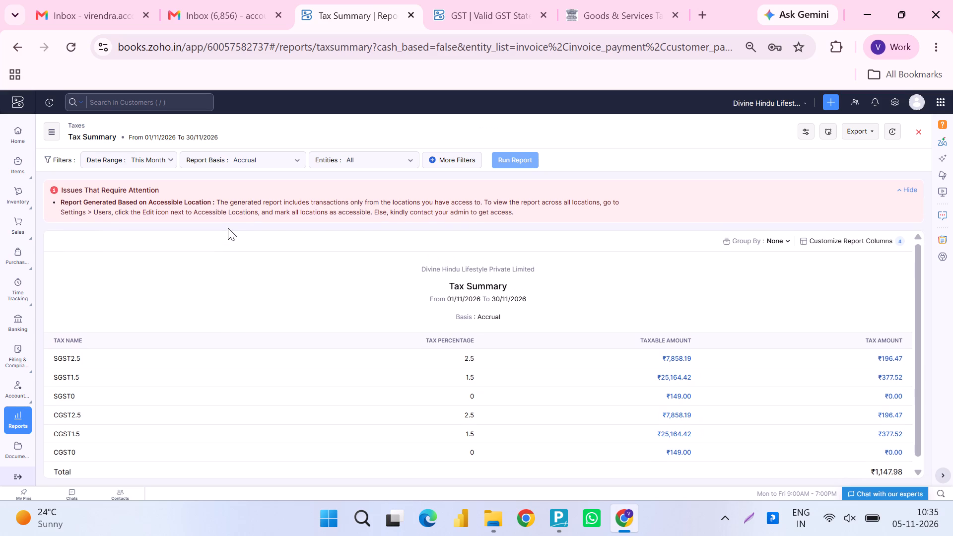
Run the Tax Summary report with the date range set to Previous Year.
left_click(165, 155)
scroll(191, 318, "down", 4)
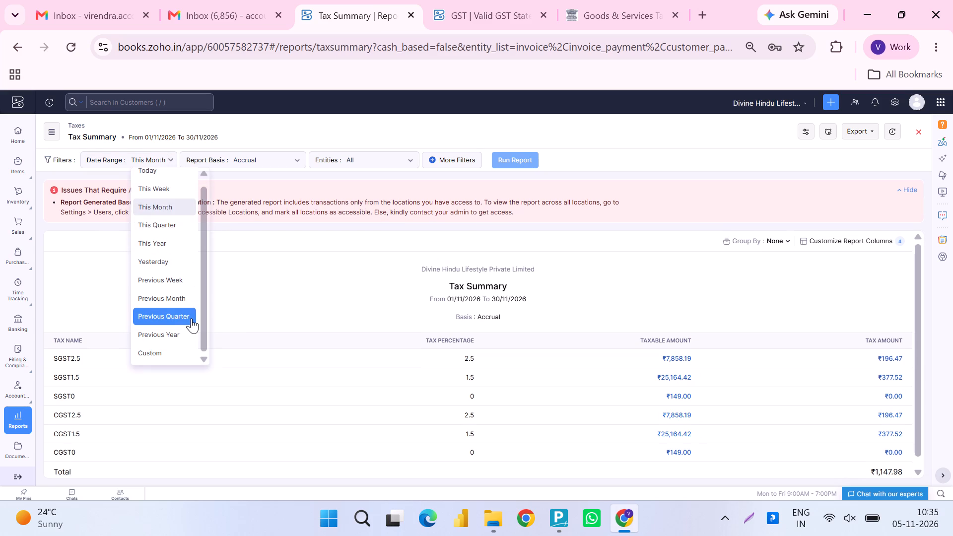
left_click(157, 336)
left_click(531, 162)
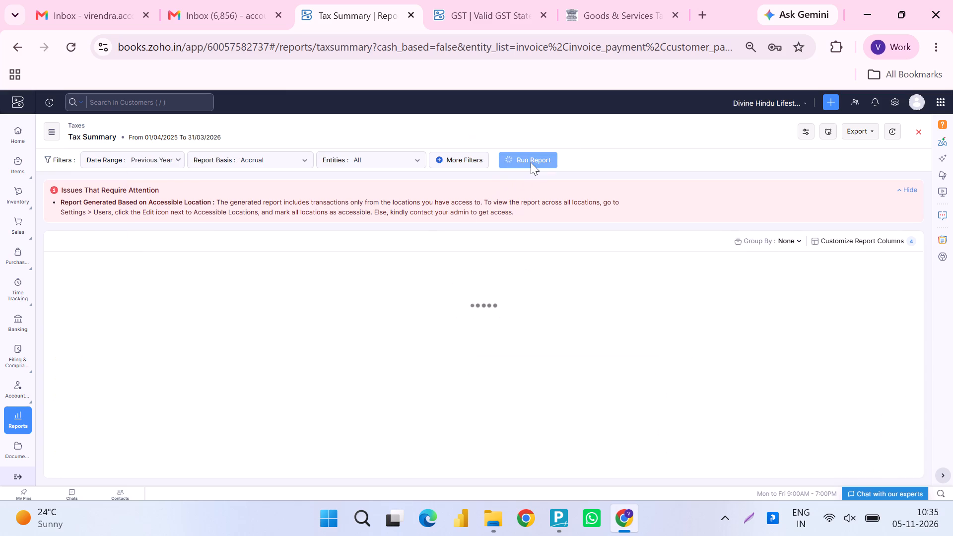
Add an advanced filter limiting the Tax Summary to Location is in Head Office, and run the report.
left_click(480, 162)
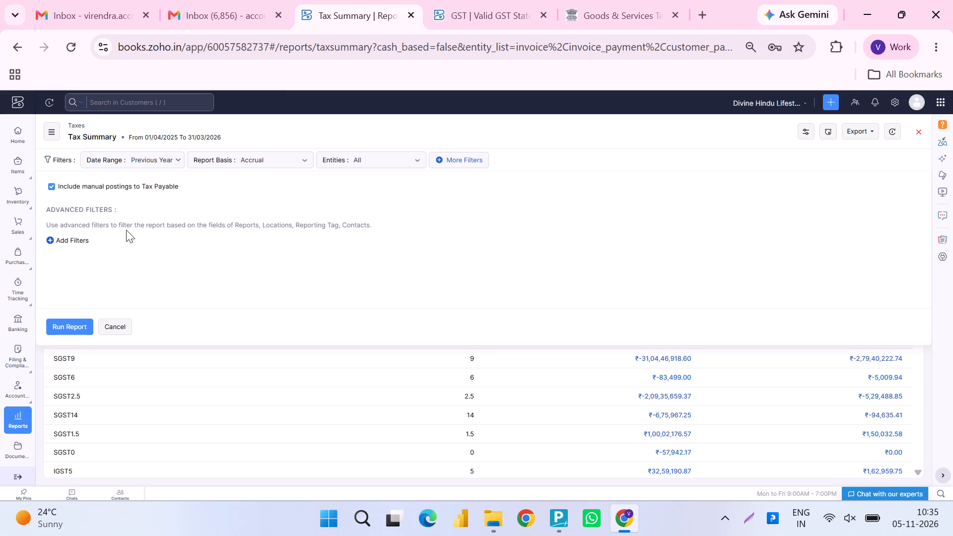
left_click(70, 235)
left_click(143, 228)
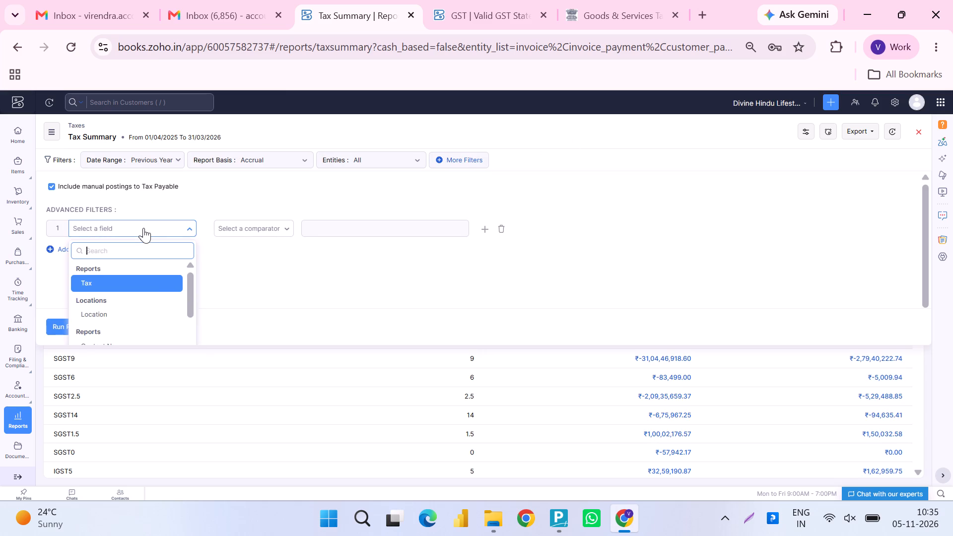
left_click(127, 309)
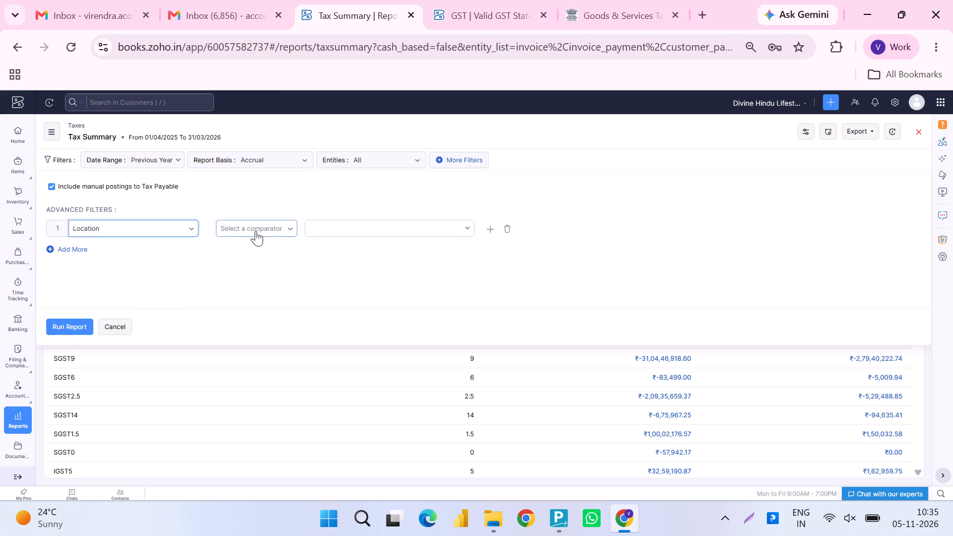
left_click(270, 224)
left_click(272, 268)
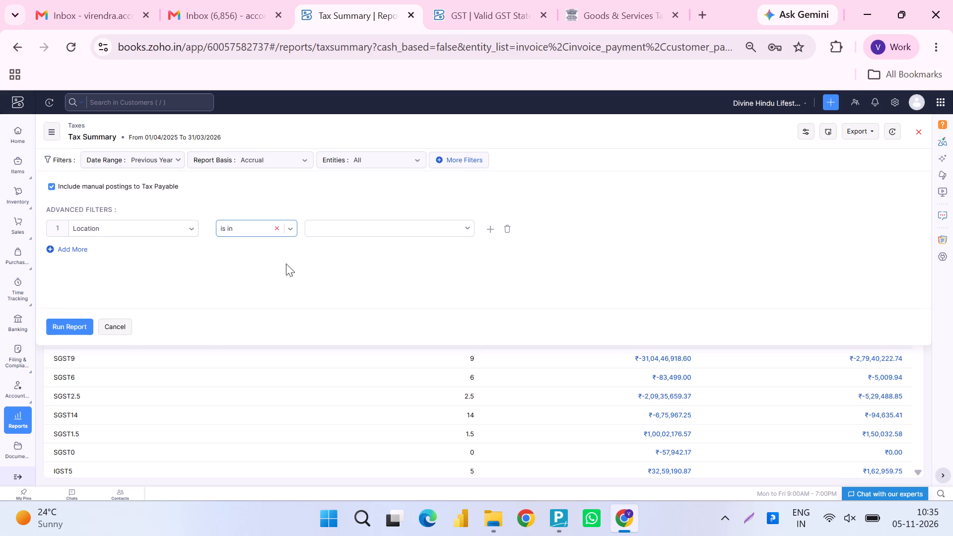
left_click(399, 245)
left_click(419, 230)
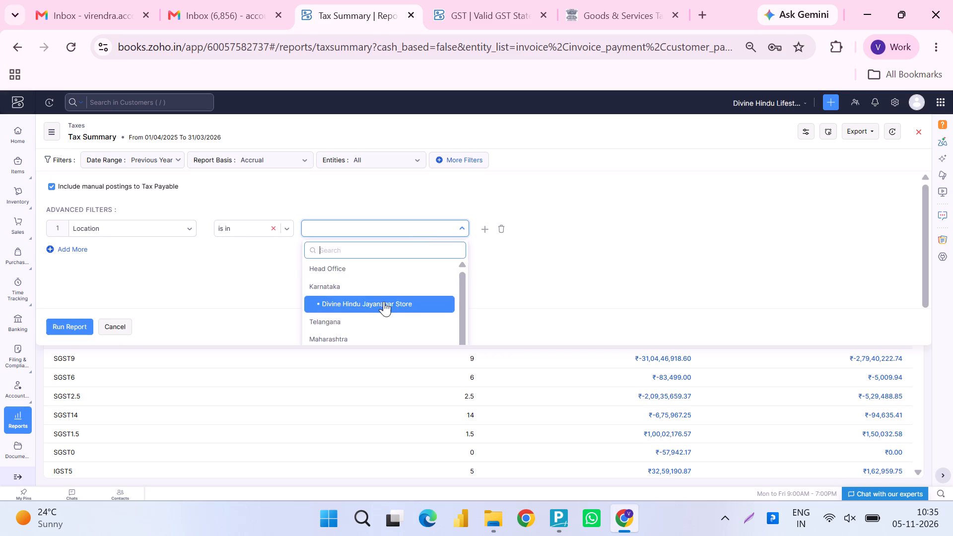
left_click_drag(384, 301, 334, 271)
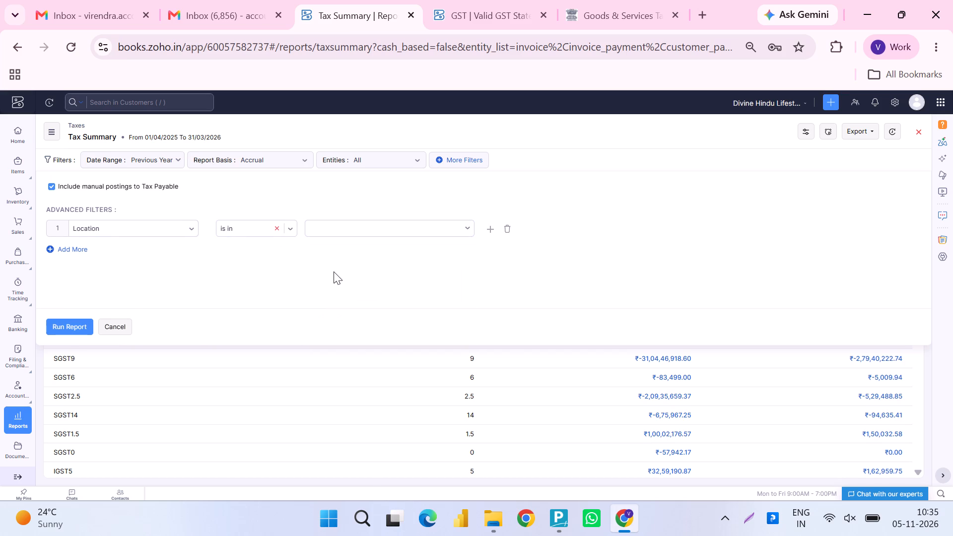
left_click(369, 264)
left_click(406, 234)
left_click(325, 272)
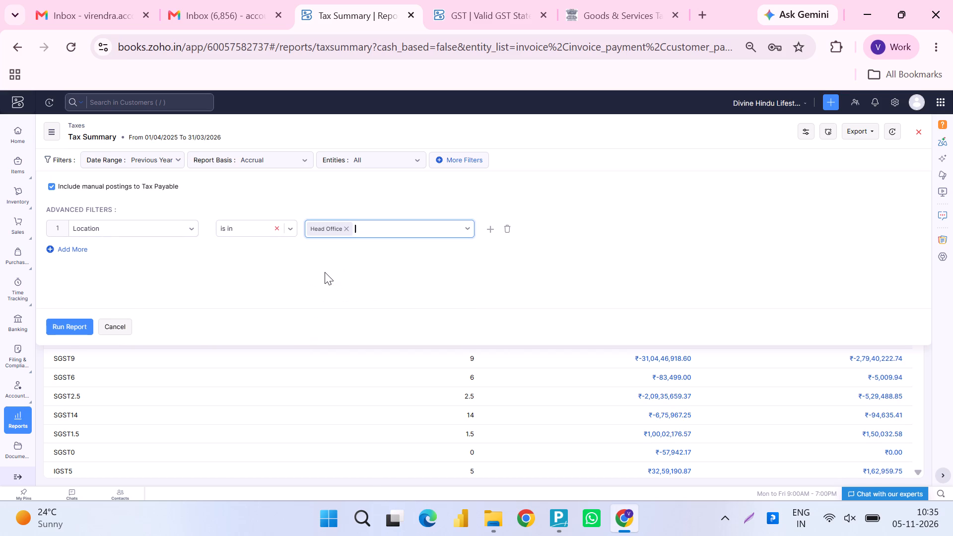
left_click(82, 327)
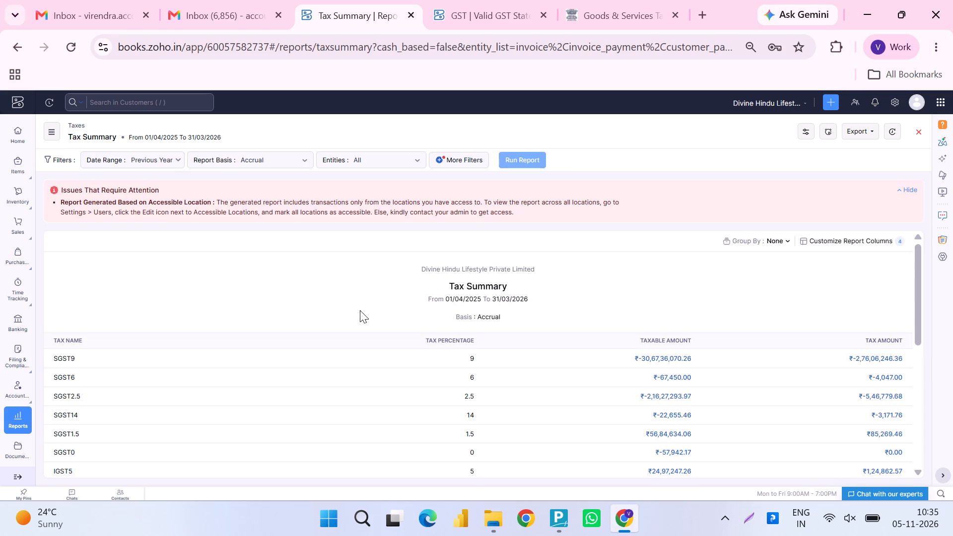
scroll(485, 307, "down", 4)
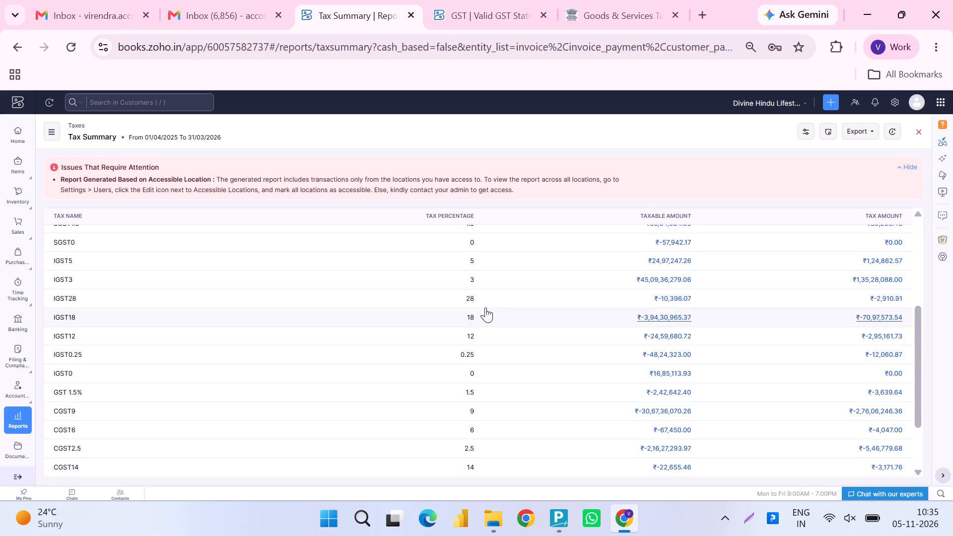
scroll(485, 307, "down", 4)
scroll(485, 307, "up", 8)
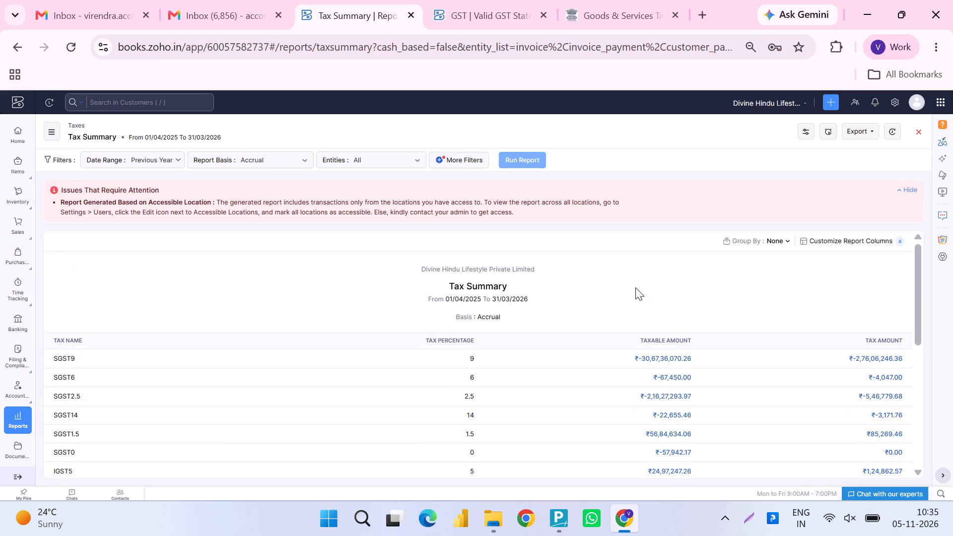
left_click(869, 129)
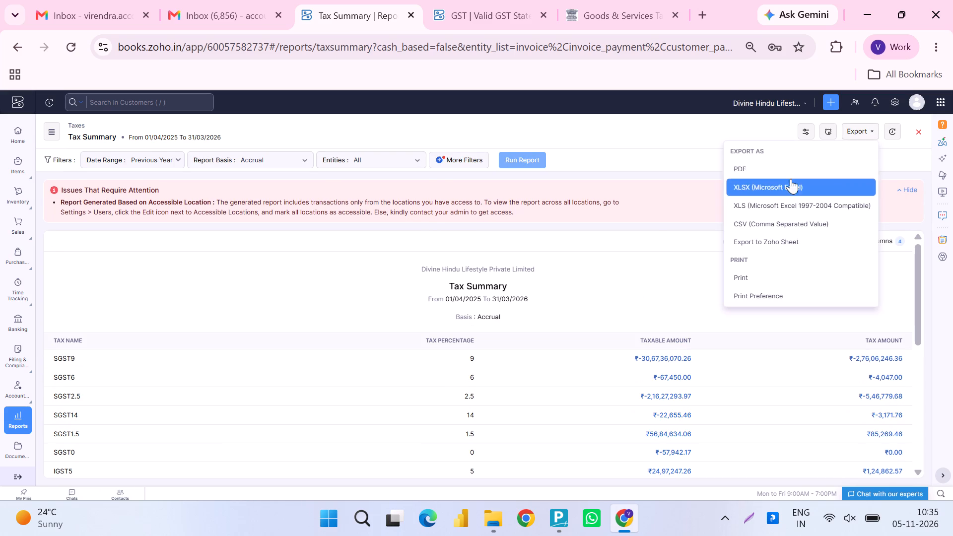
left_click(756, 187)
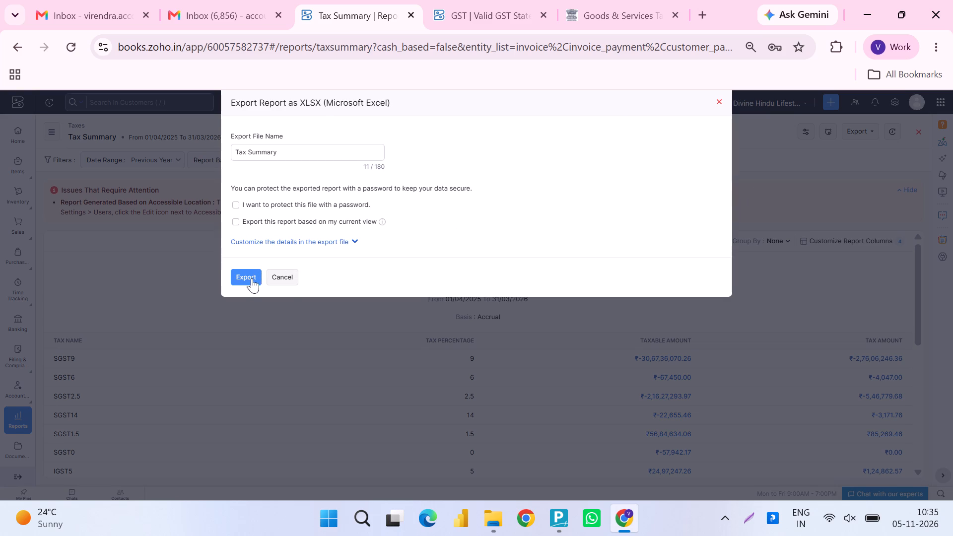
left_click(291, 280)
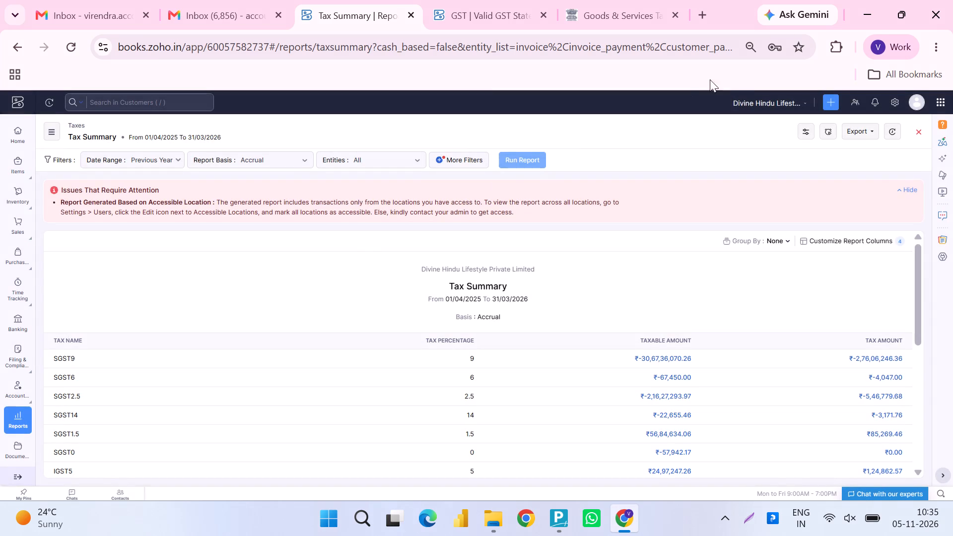
Locate Composite_Item.csv from the browser's download history, delete it from the Downloads folder and close the folder window.
key("ctrl+j")
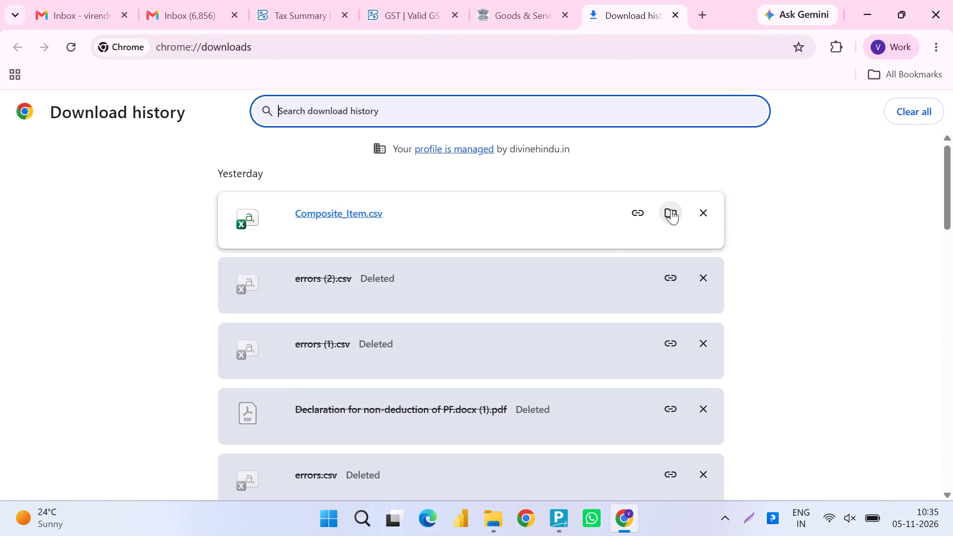
left_click(671, 209)
key("Delete")
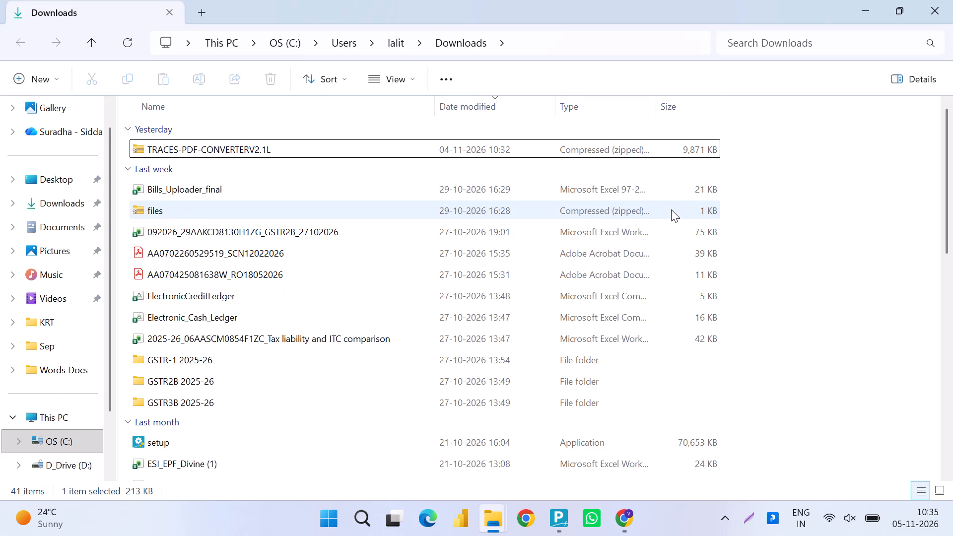
key("Return")
left_click(952, 1)
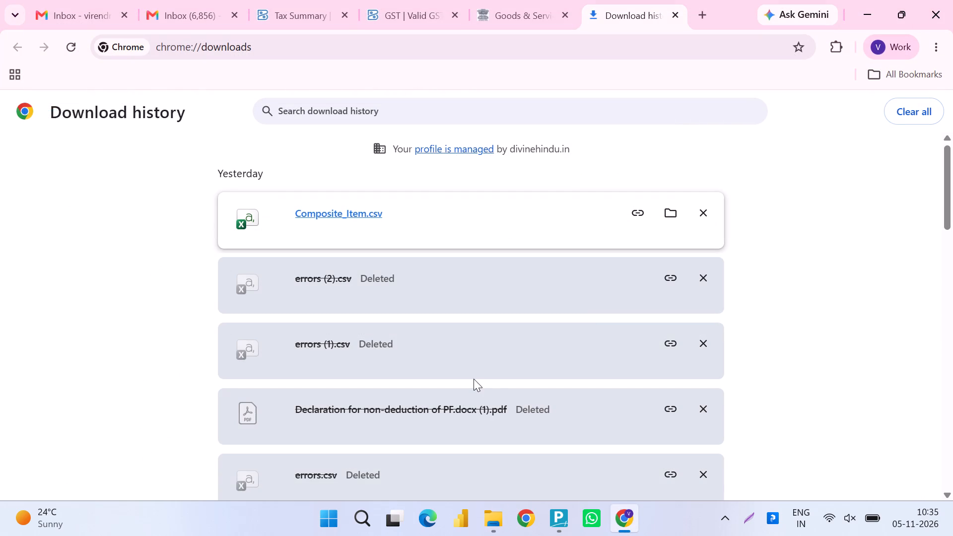
Return to the Tax Summary report, export it as XLSX (Microsoft Excel) under the file name Tax Summary, and review its rows.
left_click(321, 0)
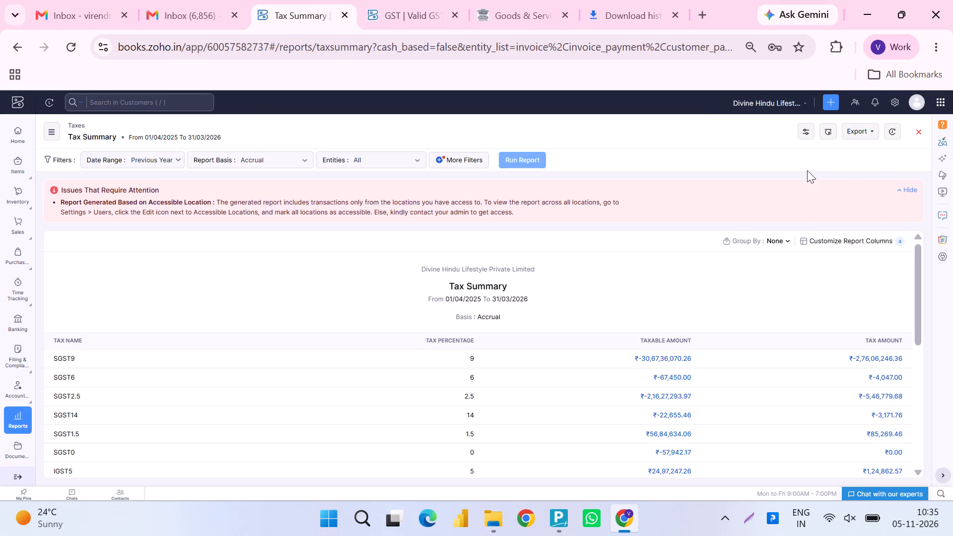
left_click(849, 131)
left_click(785, 179)
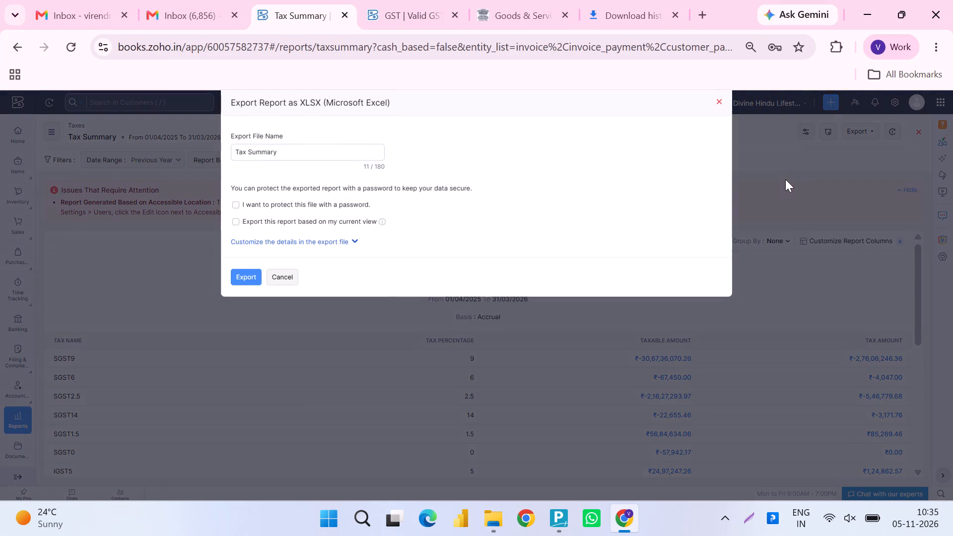
left_click(242, 271)
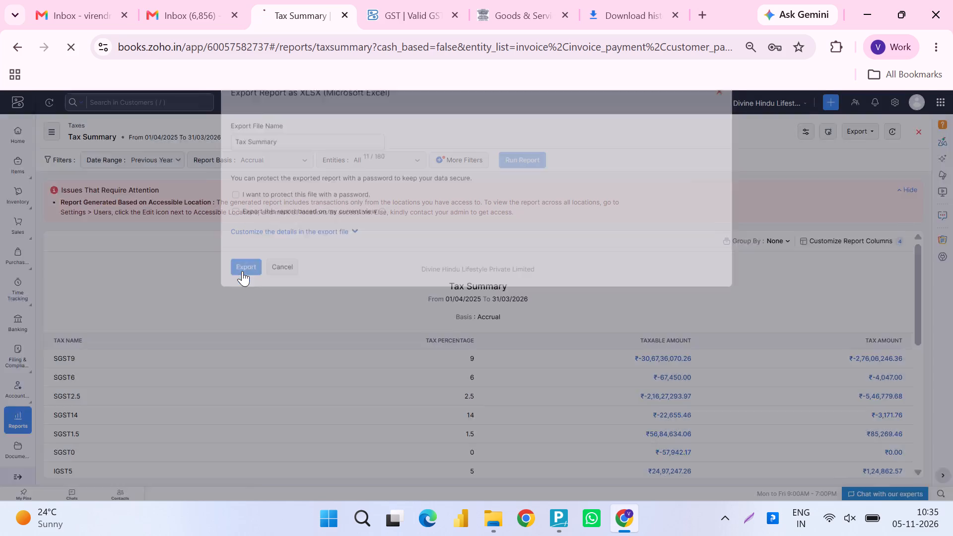
scroll(463, 217, "down", 7)
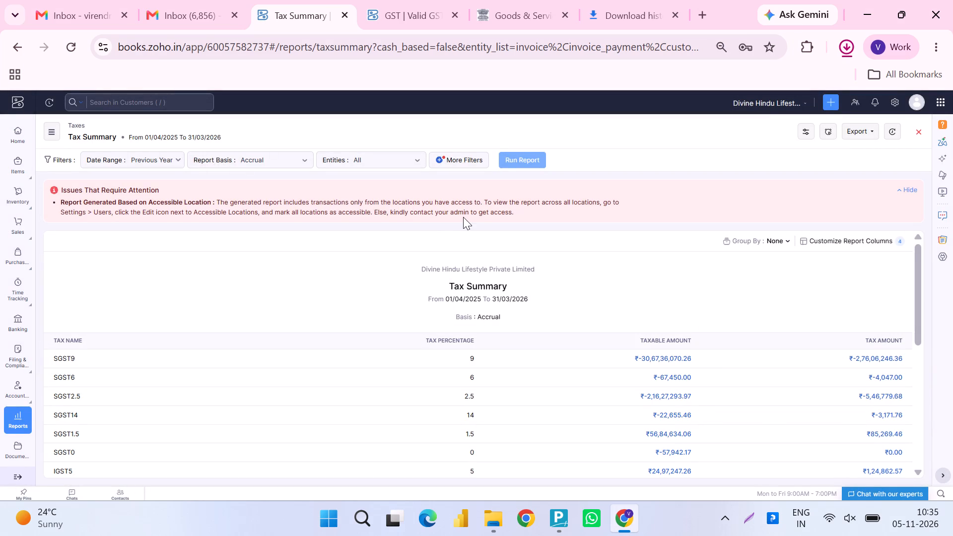
scroll(404, 238, "down", 4)
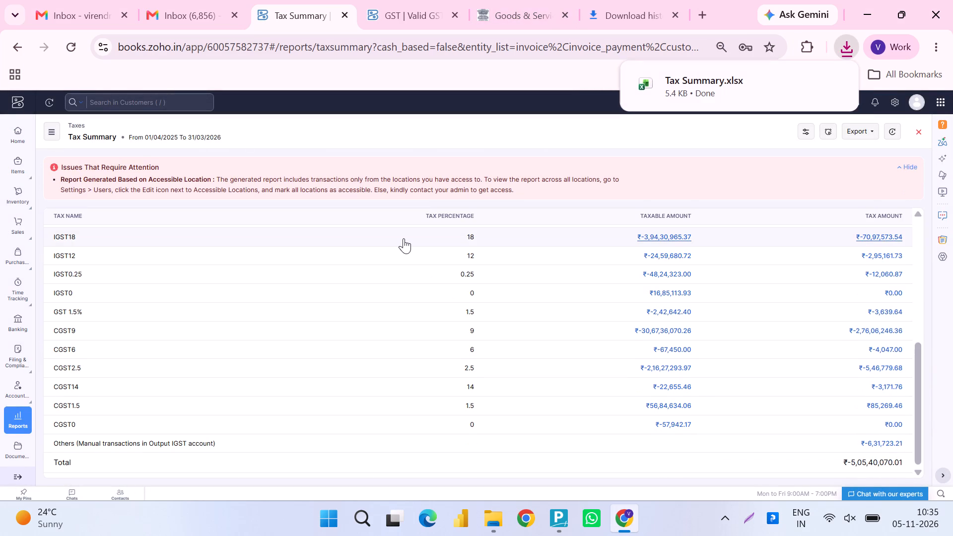
scroll(404, 238, "up", 7)
scroll(404, 238, "right", 6)
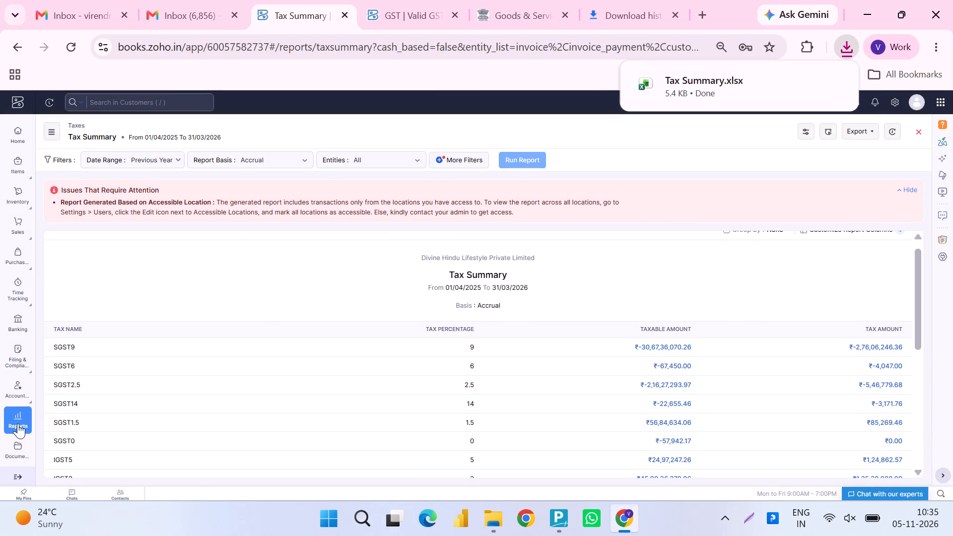
Leave the Tax Summary report and open the Reports Center.
left_click(15, 425)
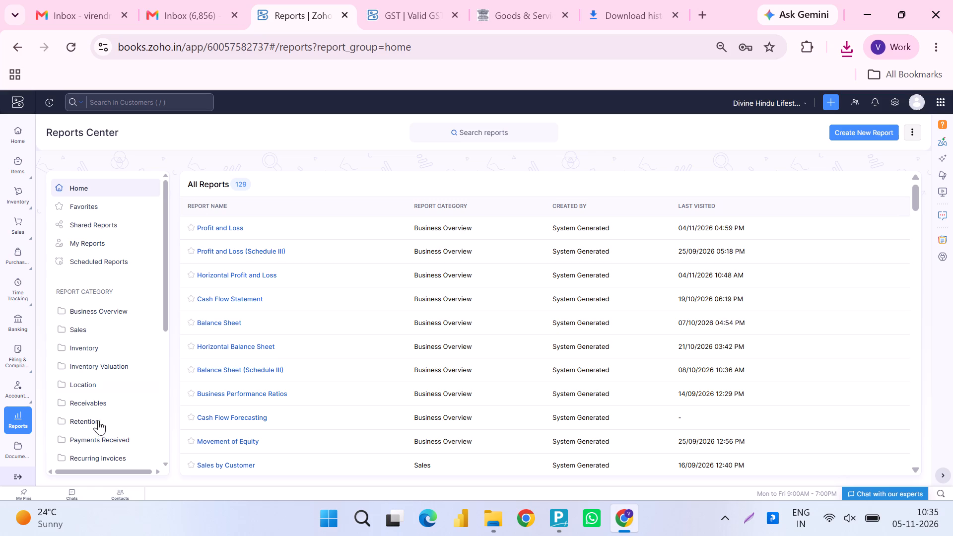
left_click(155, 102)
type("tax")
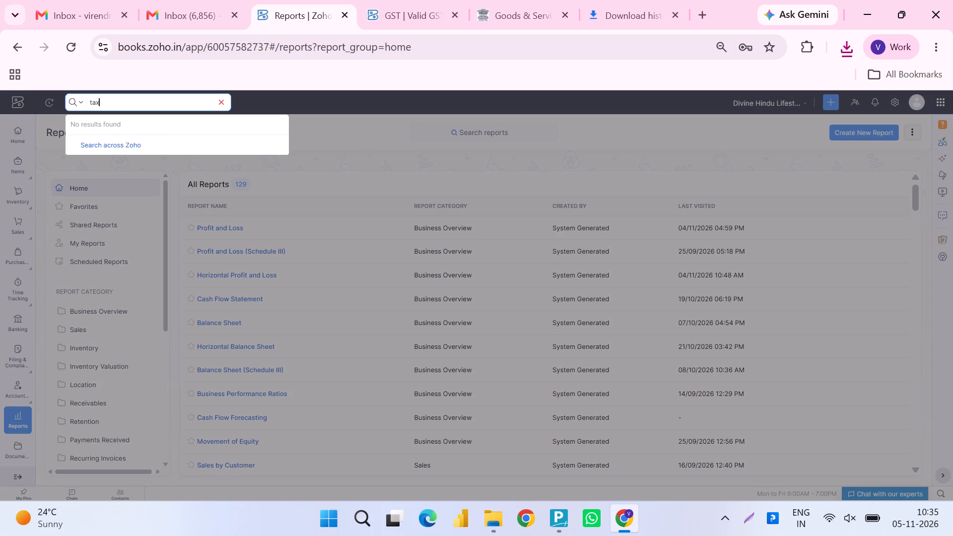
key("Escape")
Open the Summary of Outward Supplies report from the Taxes report category.
scroll(110, 376, "down", 4)
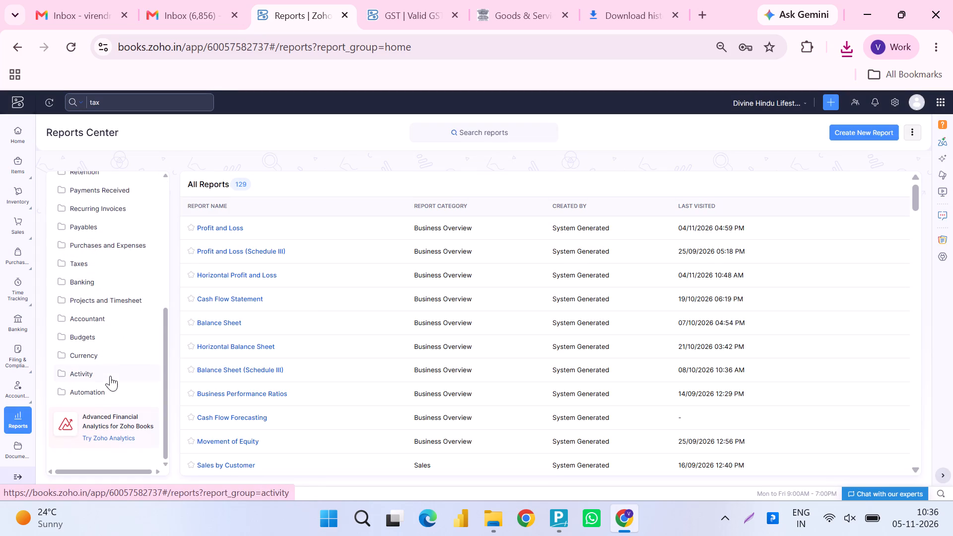
left_click(106, 259)
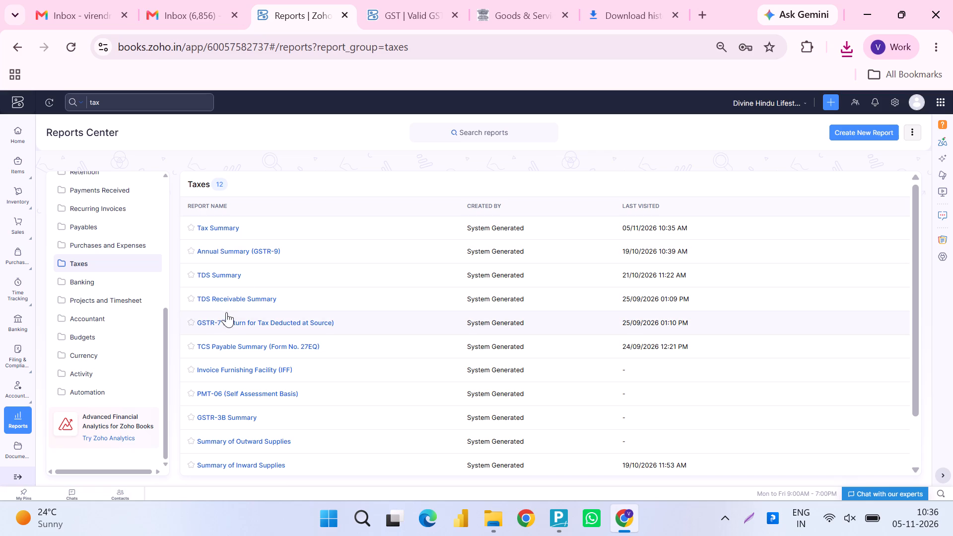
scroll(236, 408, "down", 4)
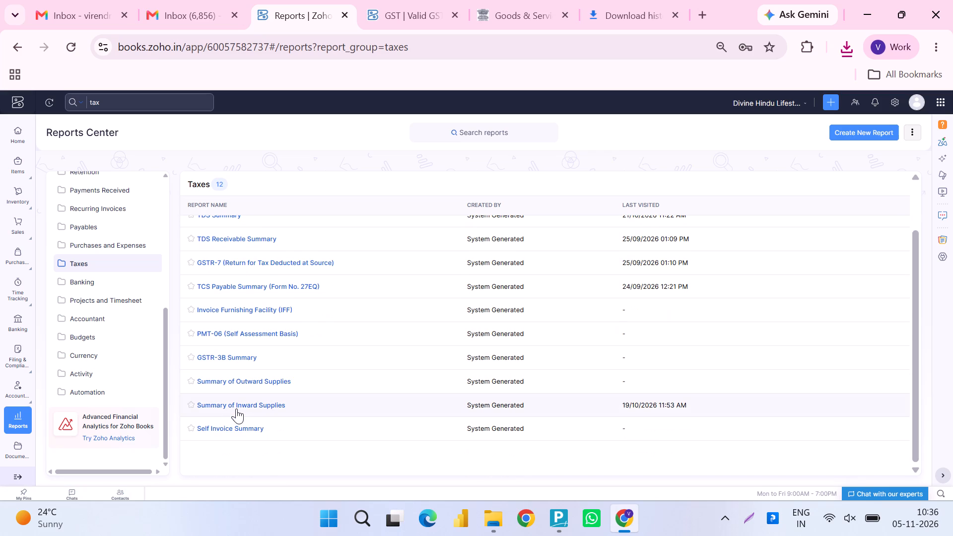
left_click(268, 377)
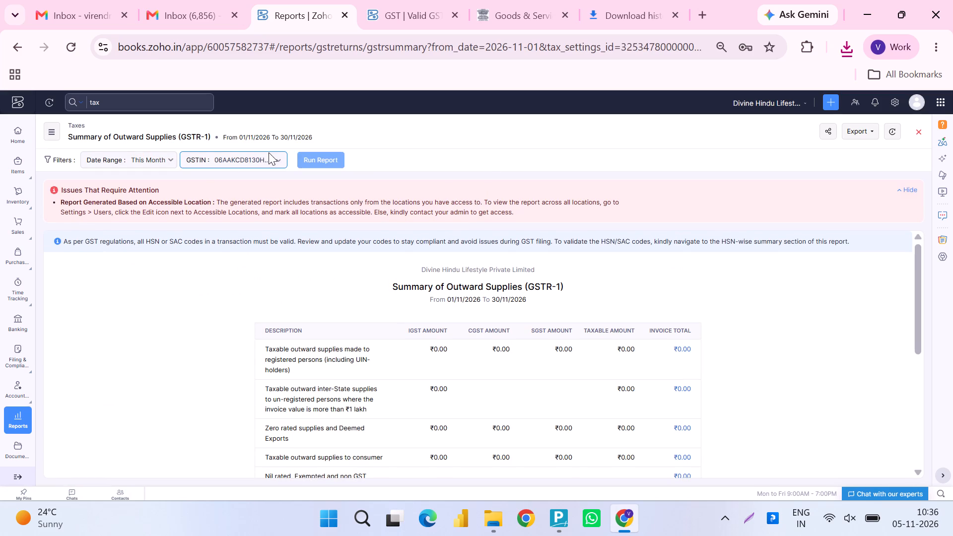
Run the Summary of Outward Supplies (GSTR-1) for the Divine_Hindu GSTIN with the date range set to Previous Year.
left_click(261, 165)
left_click(231, 209)
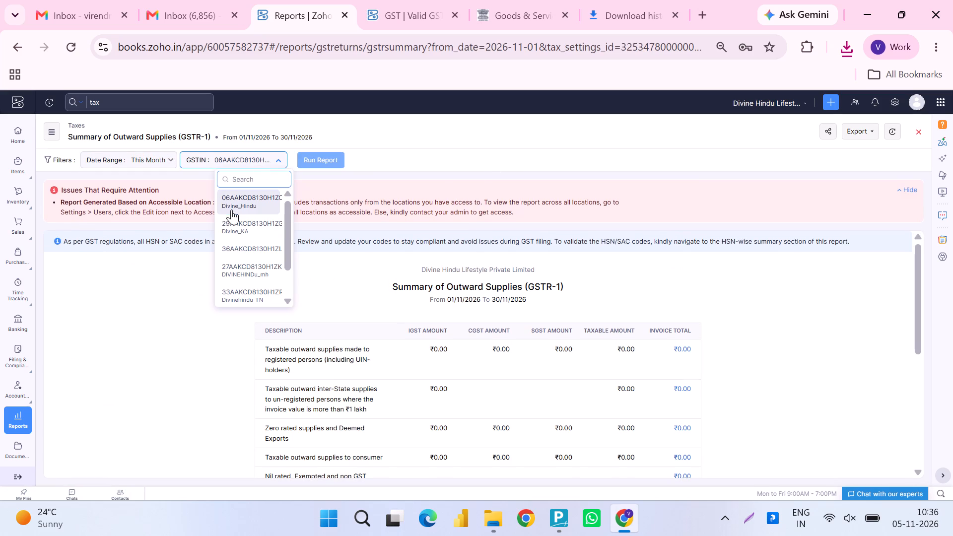
left_click(144, 150)
left_click(145, 154)
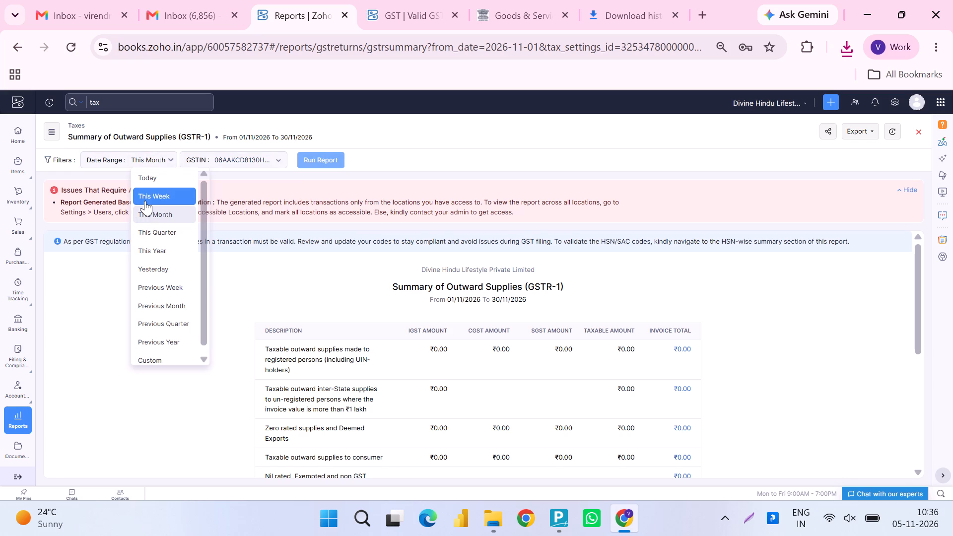
scroll(145, 201, "down", 2)
left_click(181, 334)
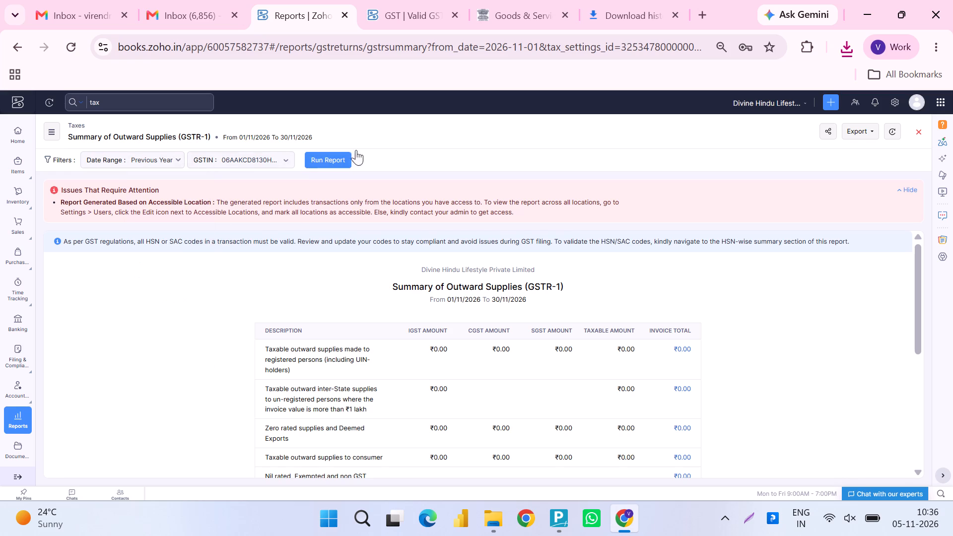
left_click(342, 163)
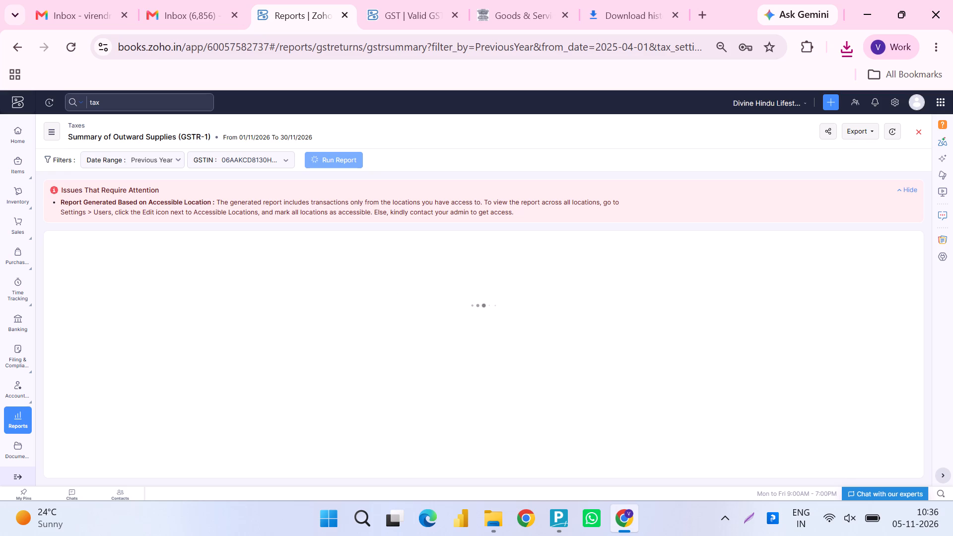
Review the GSTR-1 summary rows and export the report as XLSX (Microsoft Excel) under the file name Summary of Outward Supplies (GSTR-1).
scroll(514, 317, "down", 3)
scroll(514, 317, "up", 3)
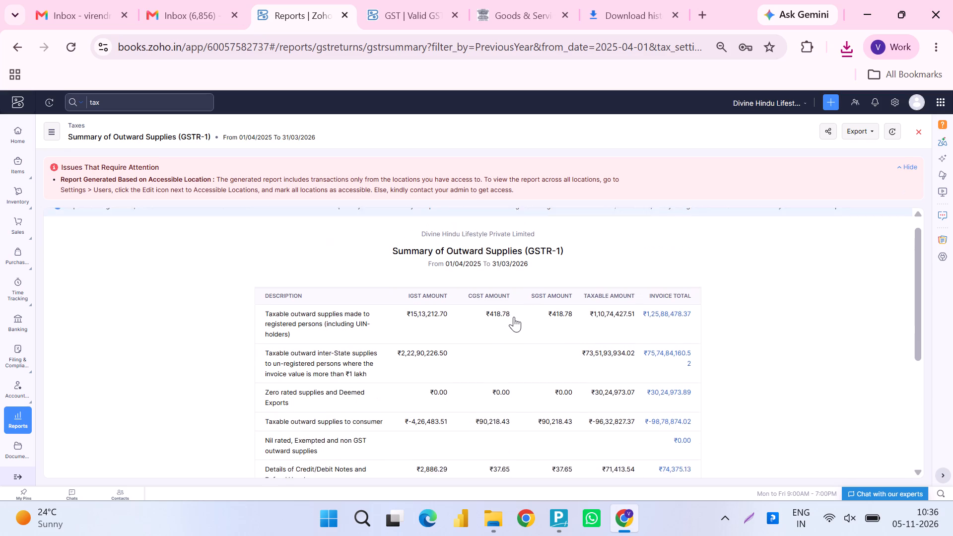
scroll(514, 317, "down", 3)
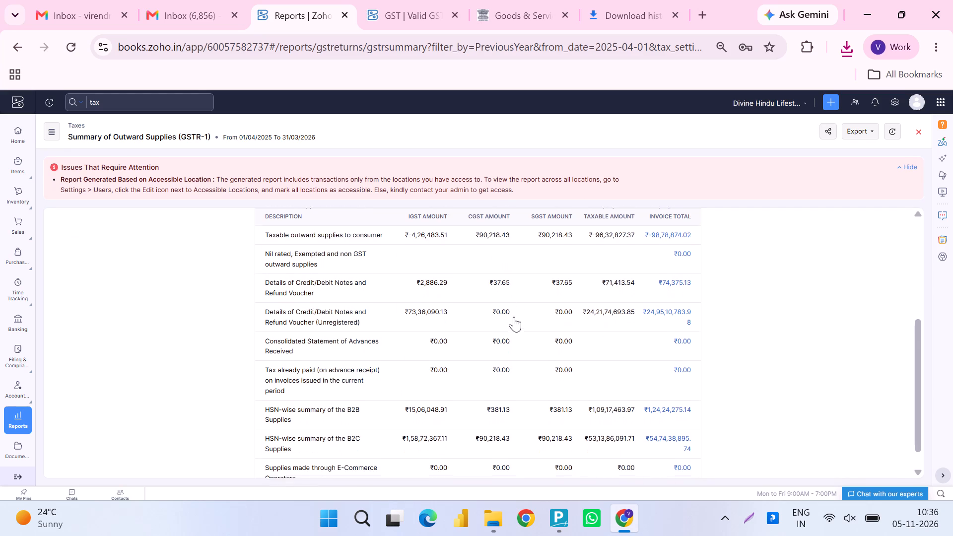
scroll(514, 317, "down", 3)
scroll(514, 317, "up", 6)
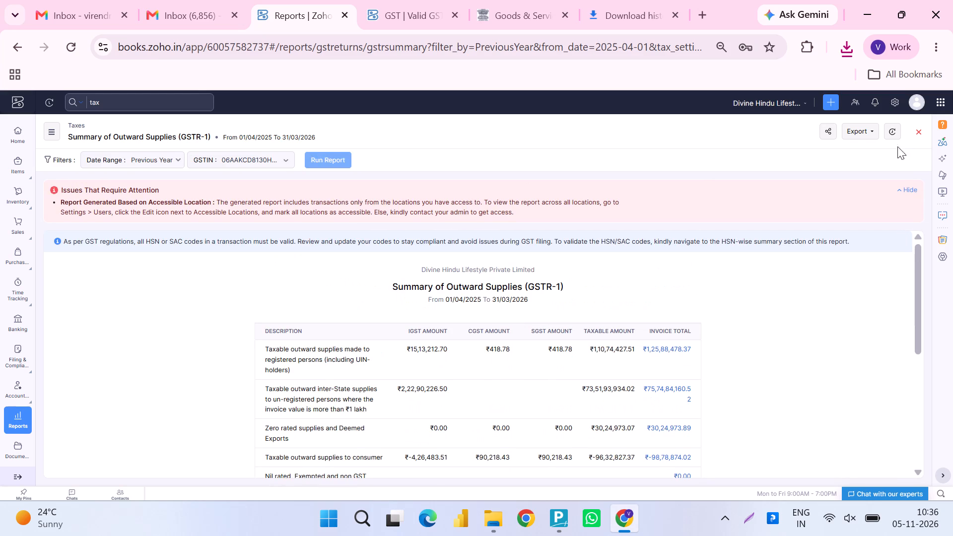
left_click(876, 132)
left_click(752, 186)
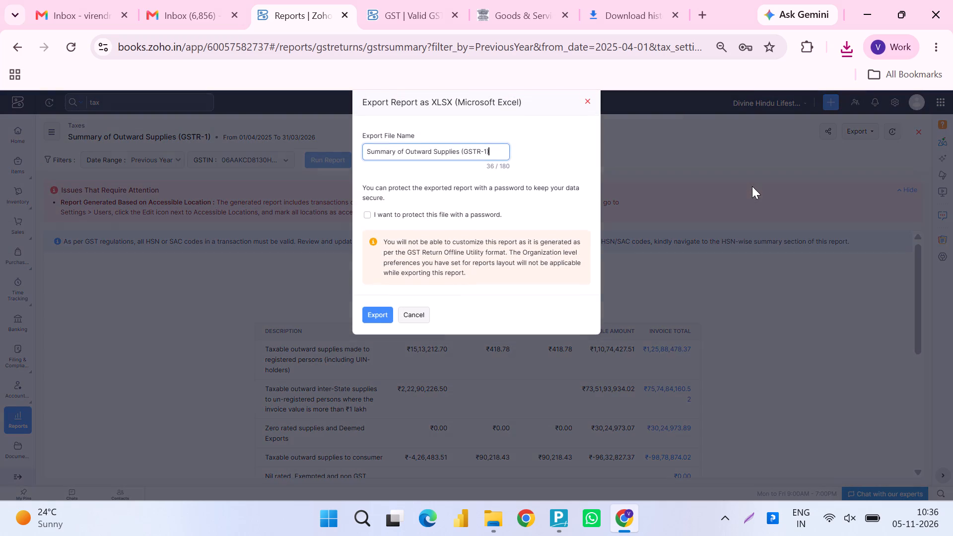
left_click(371, 314)
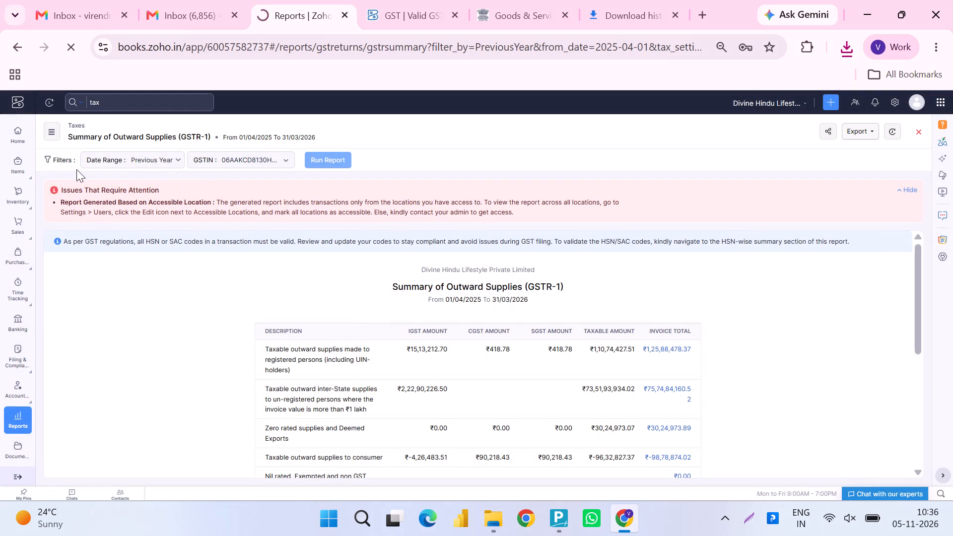
Switch to the Summary of Inward Supplies (GSTR-2) report in the Taxes category.
left_click(50, 129)
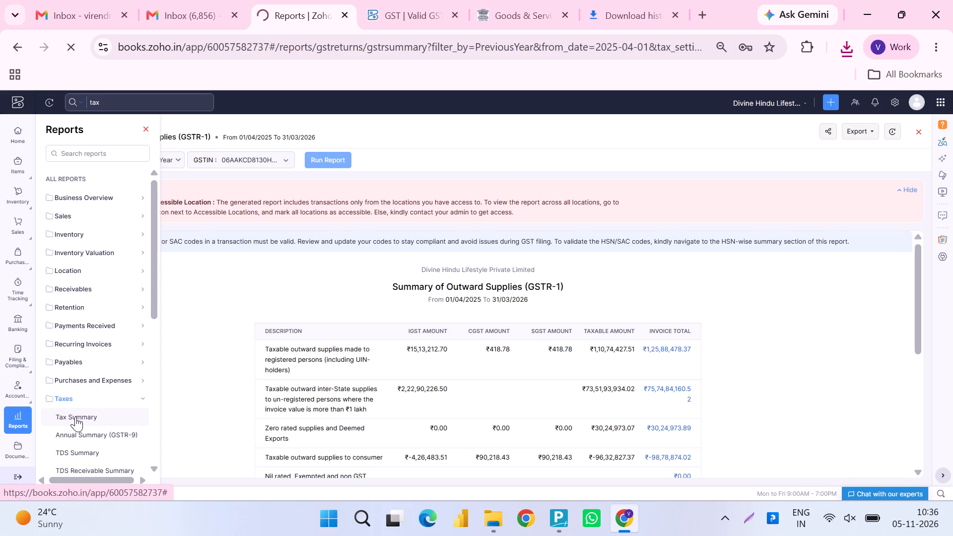
scroll(75, 416, "down", 3)
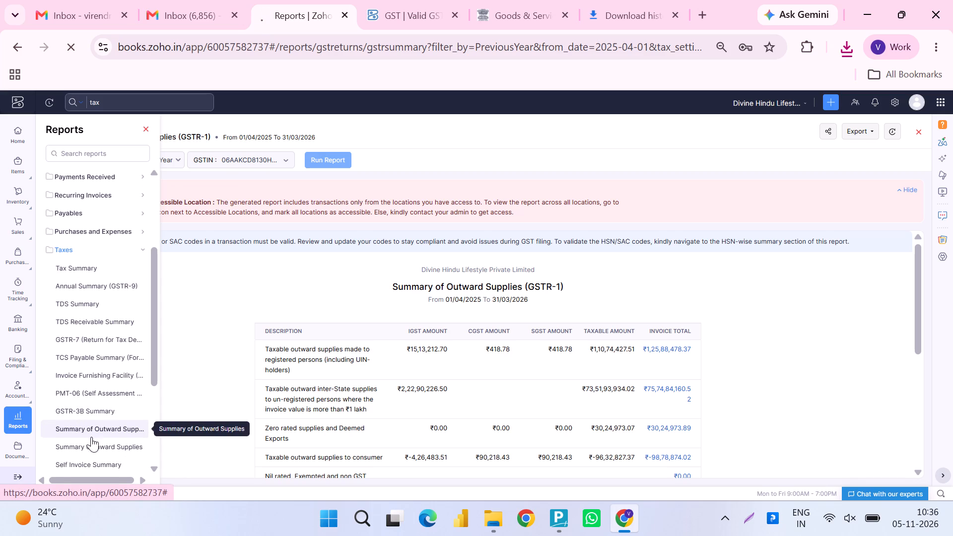
left_click(87, 445)
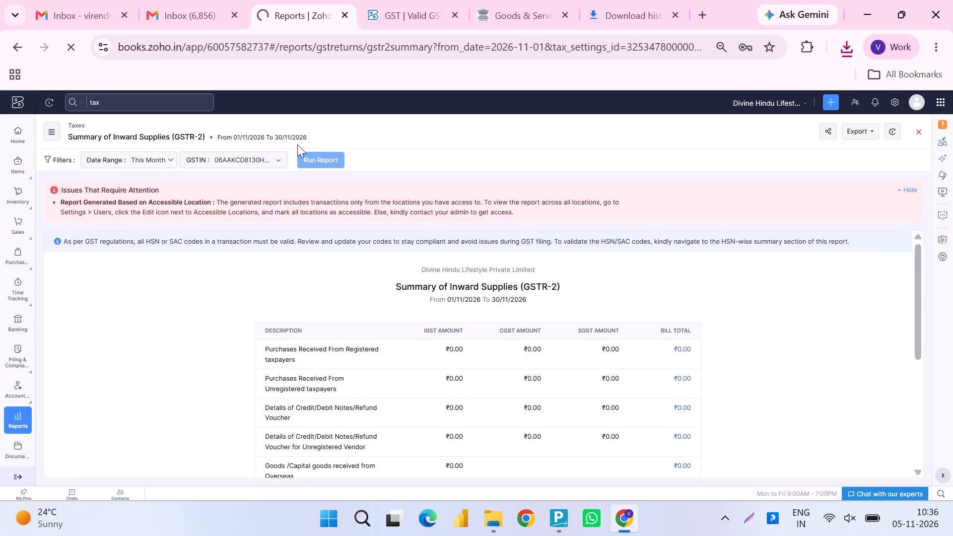
left_click(314, 161)
Clear the leftover term "tax" from the global search box and leave the search.
left_click(174, 103)
key("BackSpace")
key("BackSpace")
key("BackSpace")
key("BackSpace")
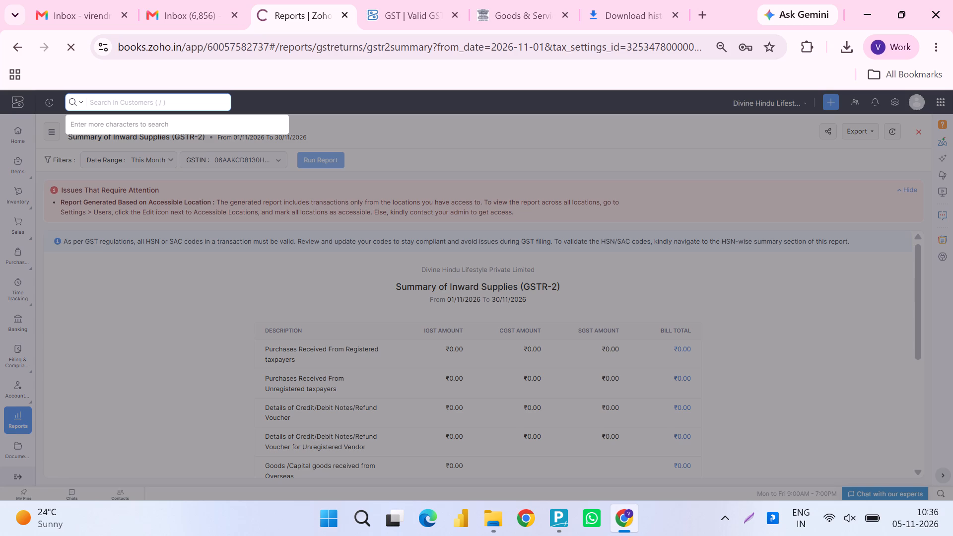
left_click(396, 143)
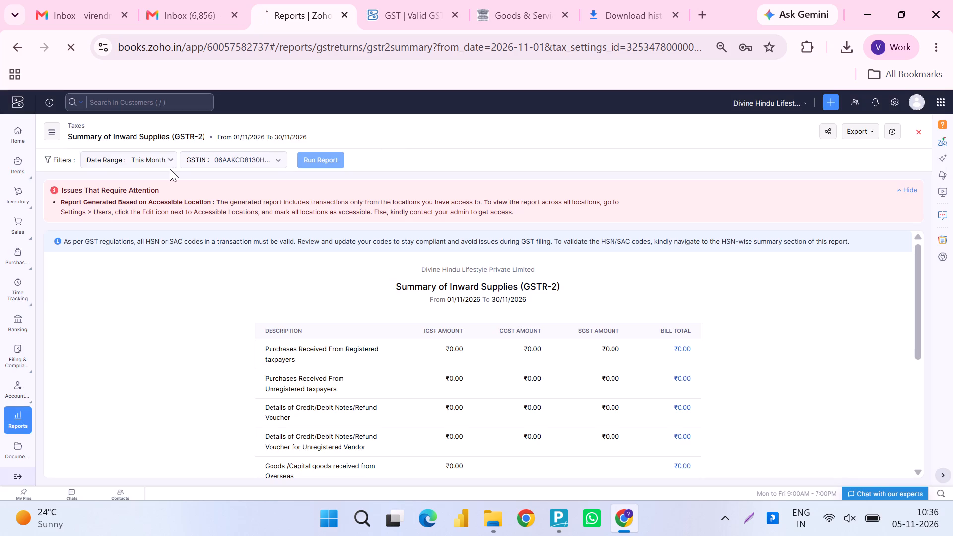
Run the Summary of Inward Supplies (GSTR-2) with the date range set to Previous Year.
left_click(160, 164)
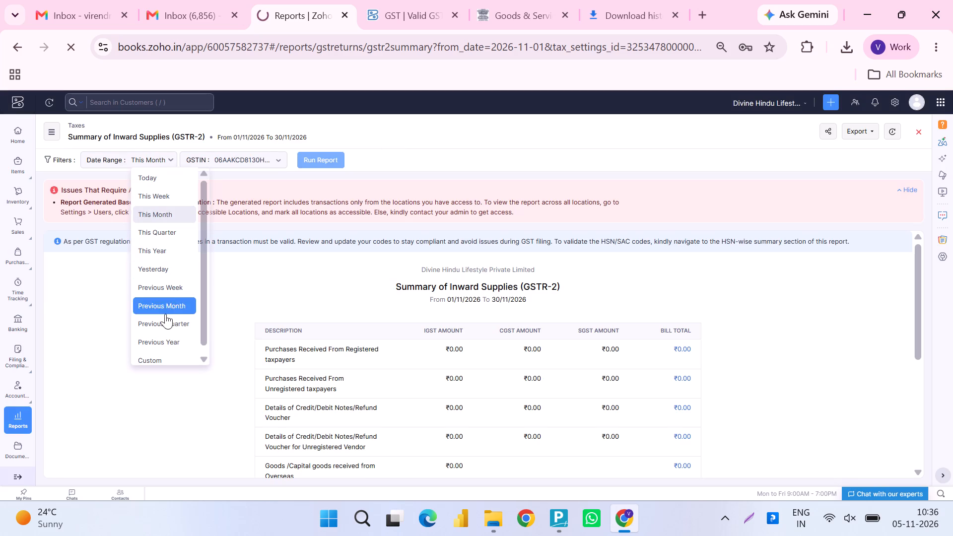
left_click(164, 336)
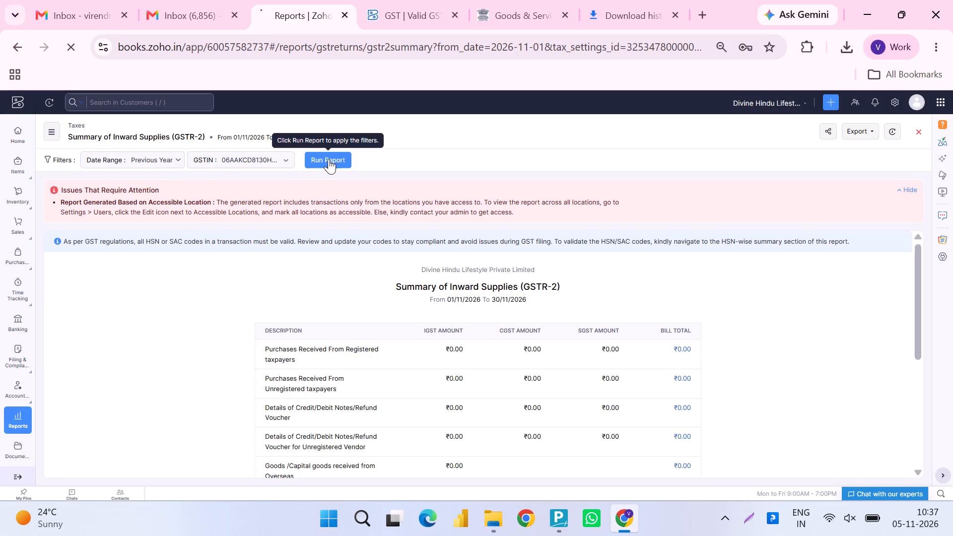
left_click(331, 158)
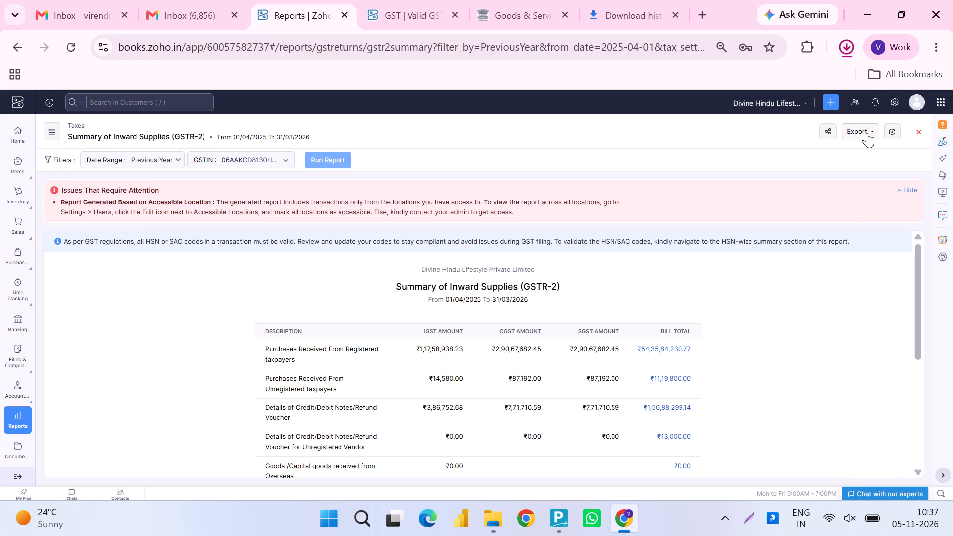
Check the recent downloads, and export the inward supplies report as XLSX (Microsoft Excel) under the file name Summary of Inward Supplies (GSTR-2).
left_click(848, 46)
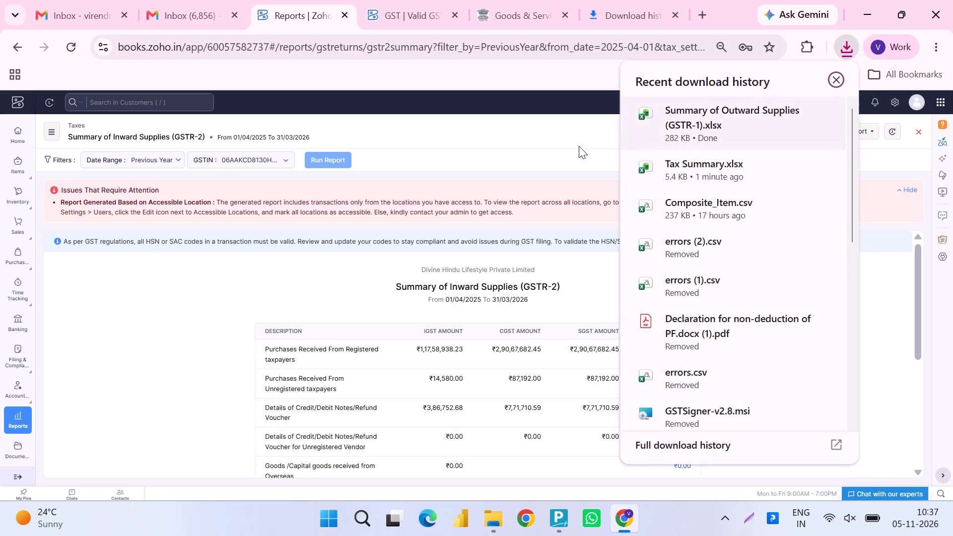
left_click(548, 145)
left_click(873, 133)
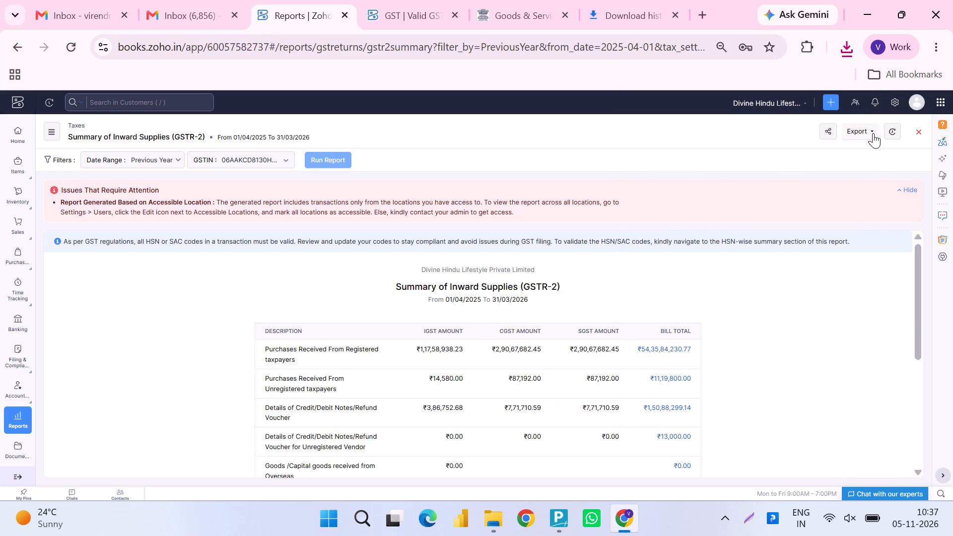
left_click(745, 186)
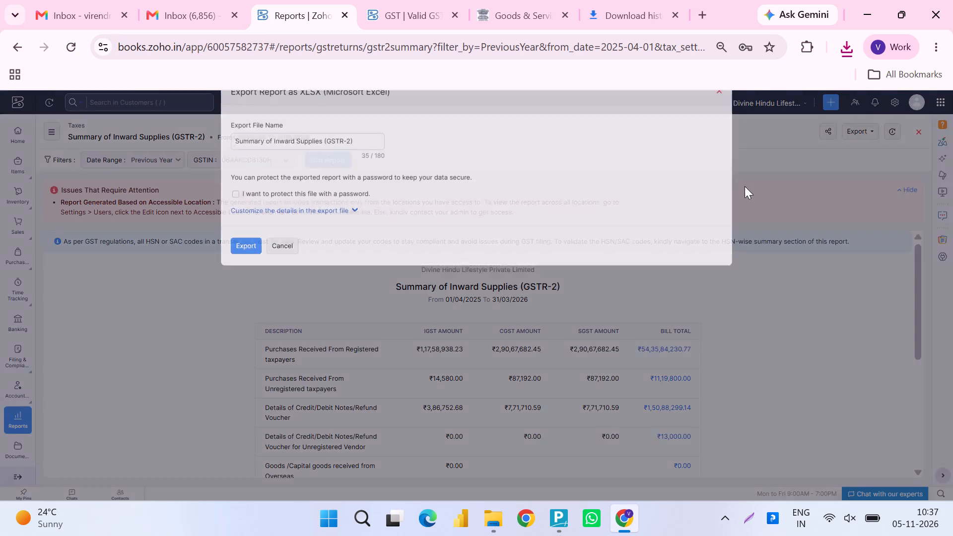
left_click(253, 262)
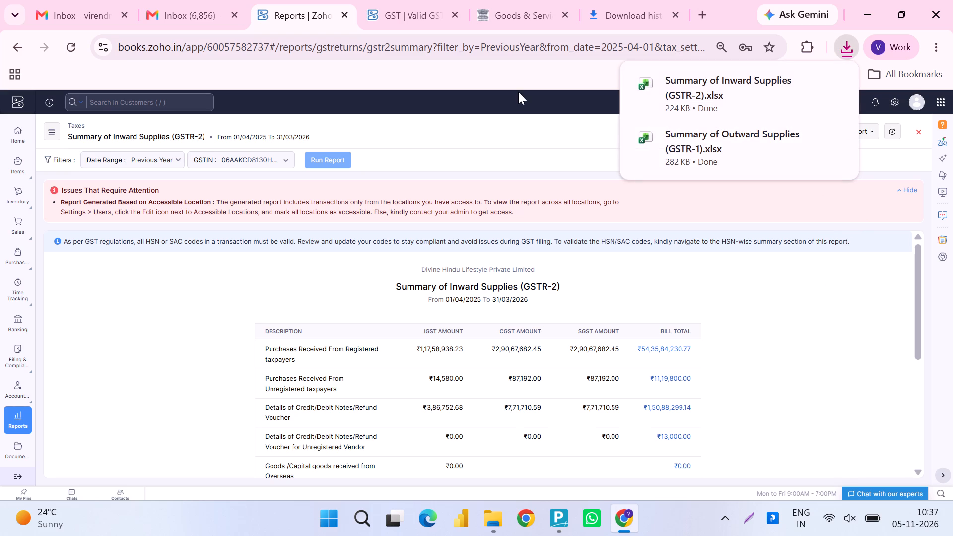
Show the downloaded Summary of Inward Supplies (GSTR-2).xlsx in its folder in File Explorer.
left_click(807, 84)
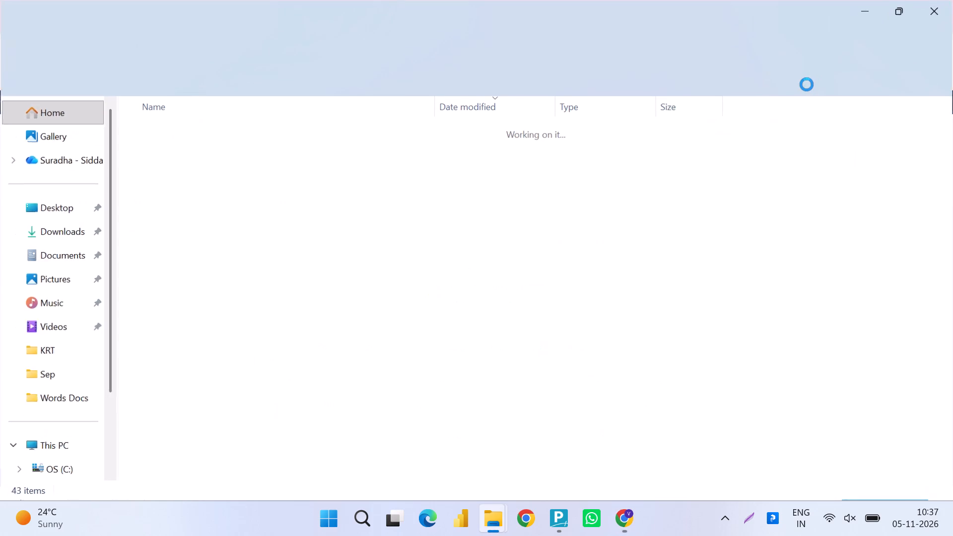
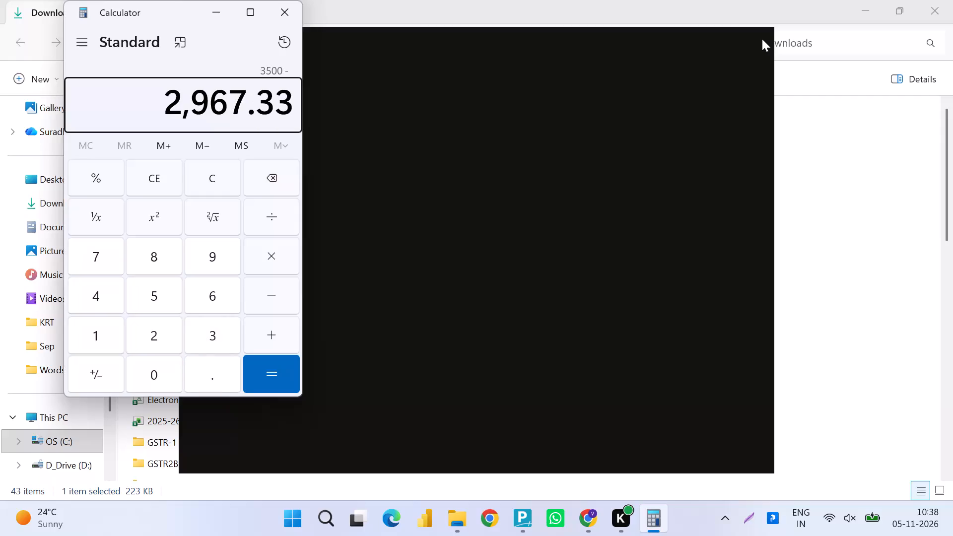
Complete the subtraction of 2,967.33 from 3500 in Calculator.
key("Return")
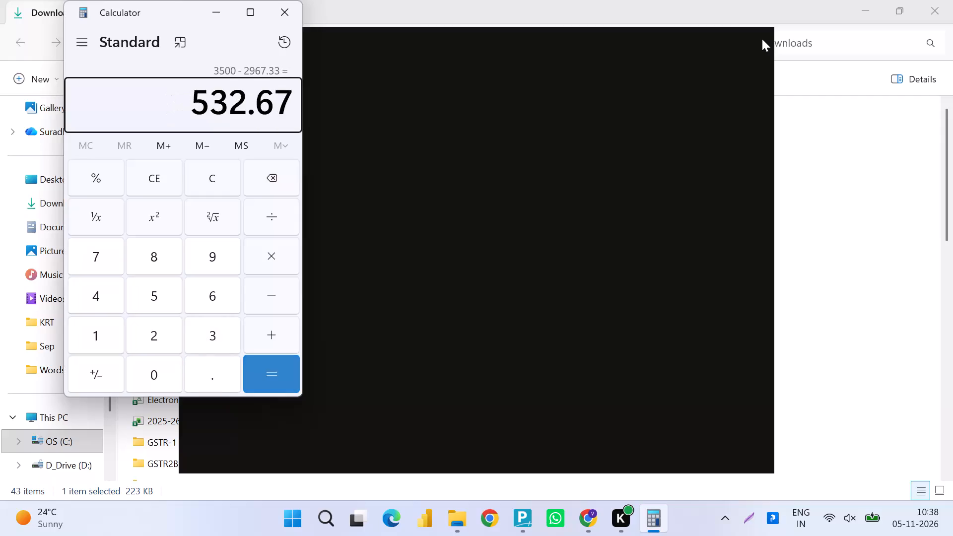
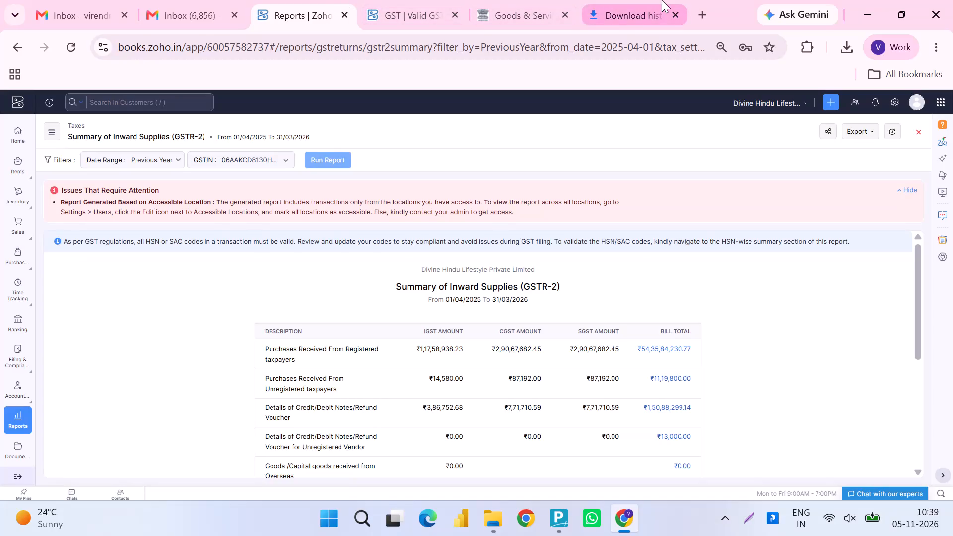
Close the Download history browser tab.
left_click(662, 0, "alt")
left_click(679, 14, "alt")
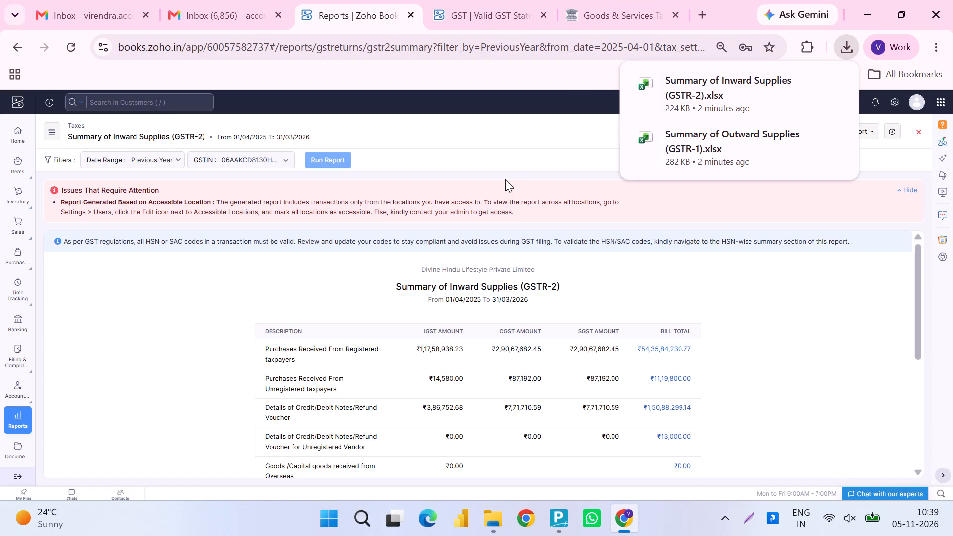
Switch to the GST portal and open its Dashboard.
left_click(589, 0, "alt")
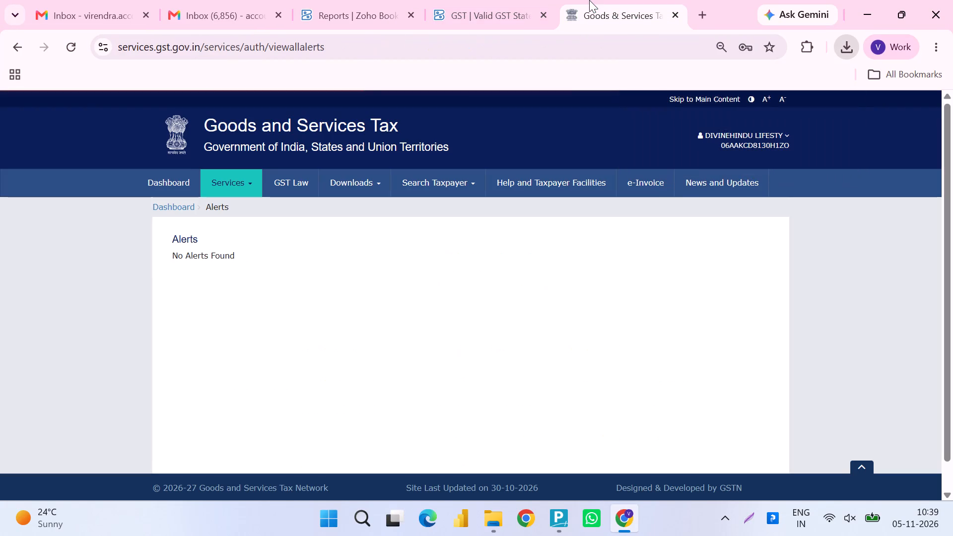
left_click(181, 184, "alt")
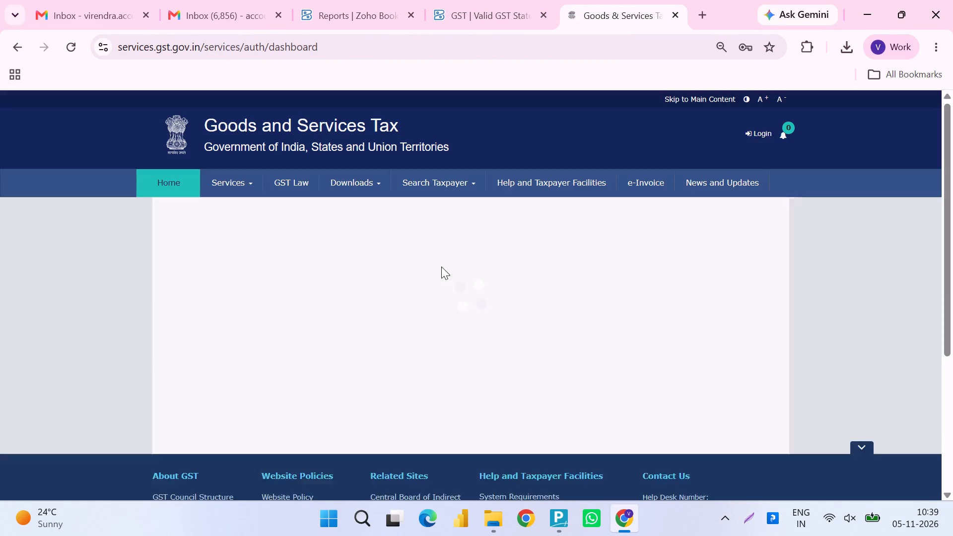
Open the Summary of Inward Supplies (GSTR-2) workbook from the Downloads folder in Excel and enable editing.
key("alt+Tab")
key("Return")
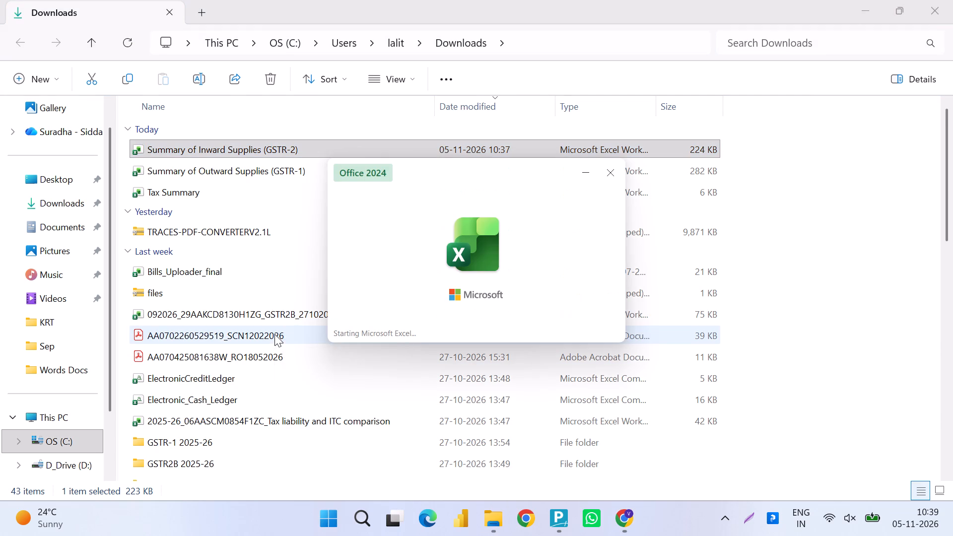
key("F2")
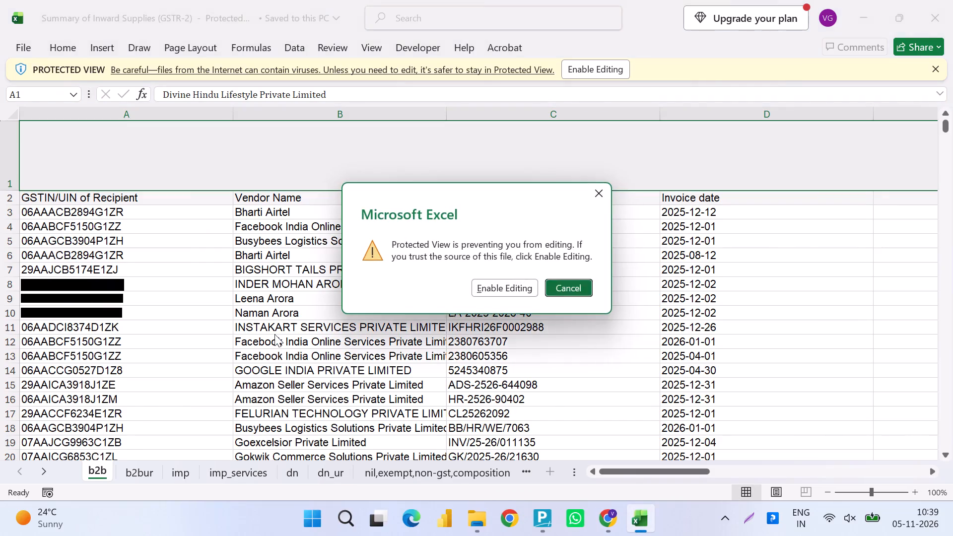
key("Left")
key("Return")
Delete the company title row above the column headings on the b2b sheet.
key("ctrl+a")
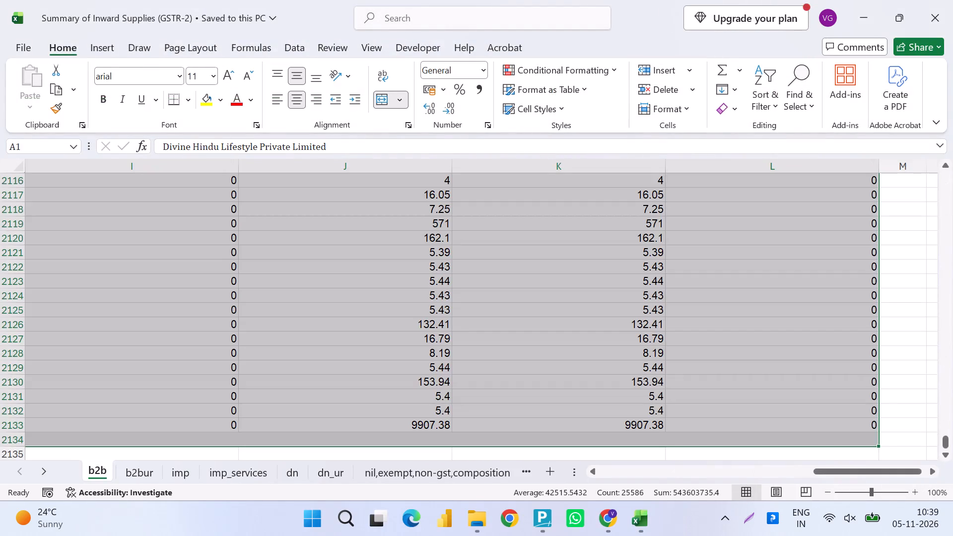
key("ctrl+Up")
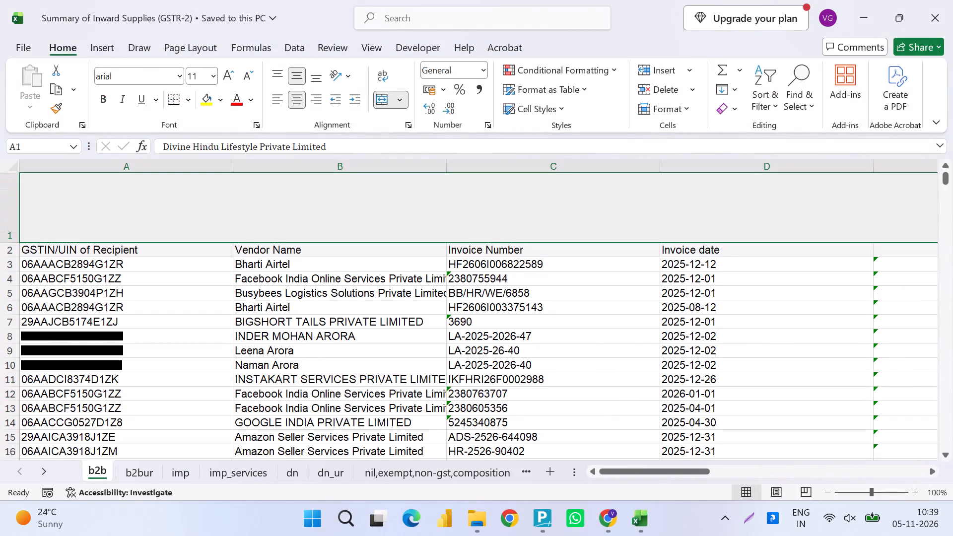
key("shift+space")
key("ctrl+minus")
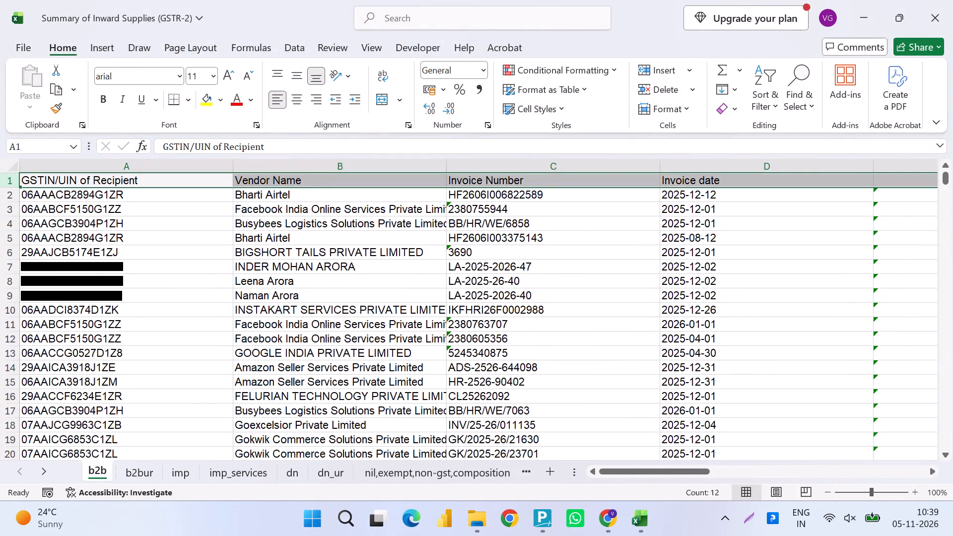
Autofit the widths of all the b2b sheet's data columns.
key("ctrl+shift+Left")
key("ctrl+shift+Right")
key("ctrl+shift+Down")
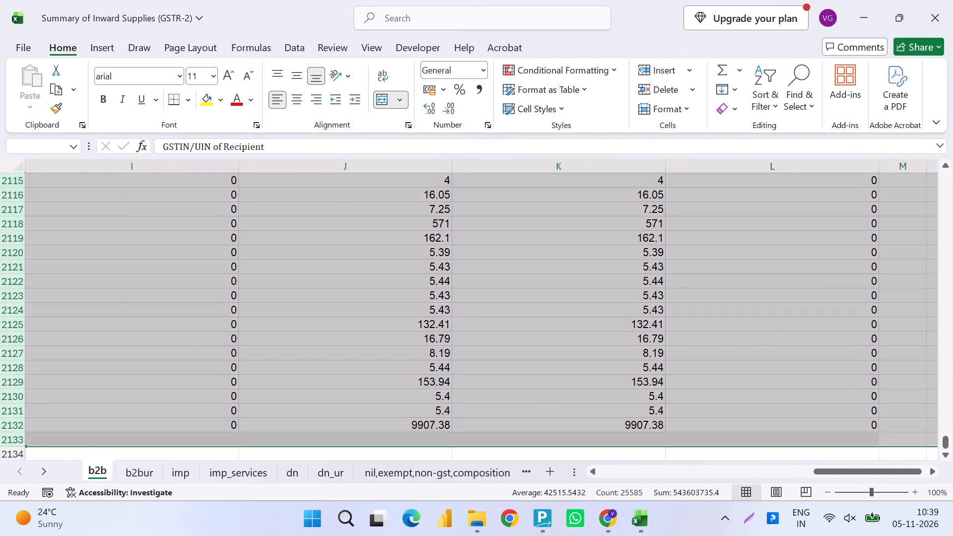
key("alt+h")
type("oi")
Delete the blank merged row directly below the last b2b record.
key("Down")
key("ctrl+Down")
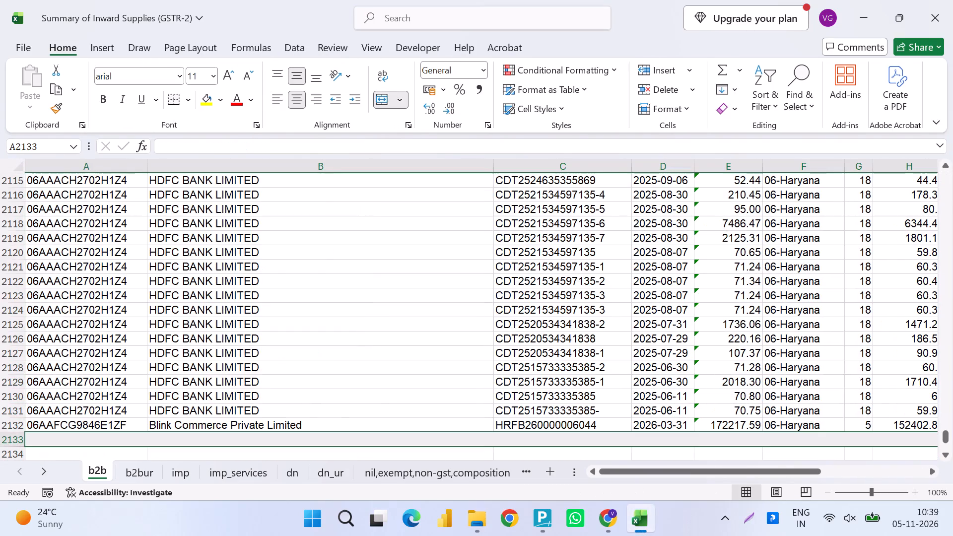
key("shift+space")
key("ctrl+minus")
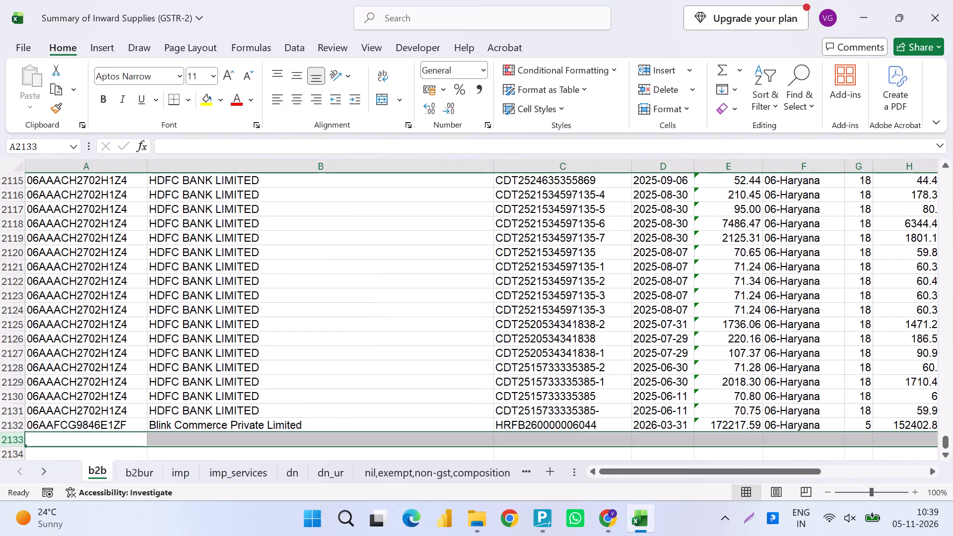
Freeze the header row of the b2b sheet.
key("ctrl+Right")
key("ctrl+Left")
key("Right")
key("Up")
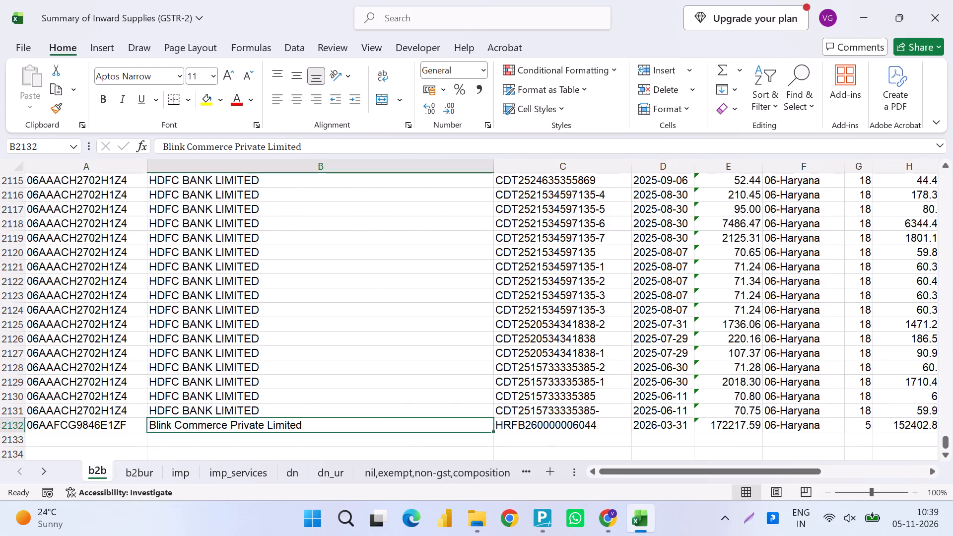
key("ctrl+Right")
key("ctrl+Up")
key("ctrl+Left")
key("Down")
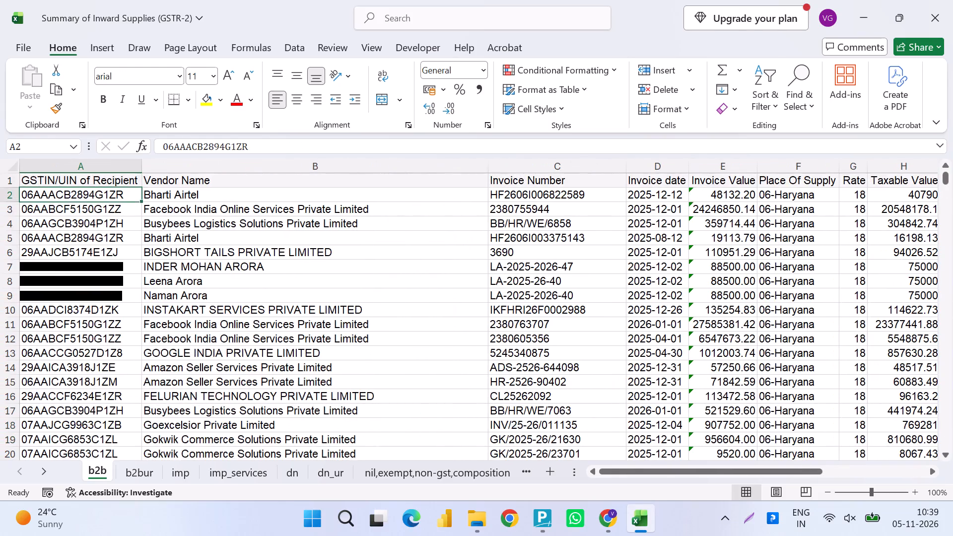
key("shift+space")
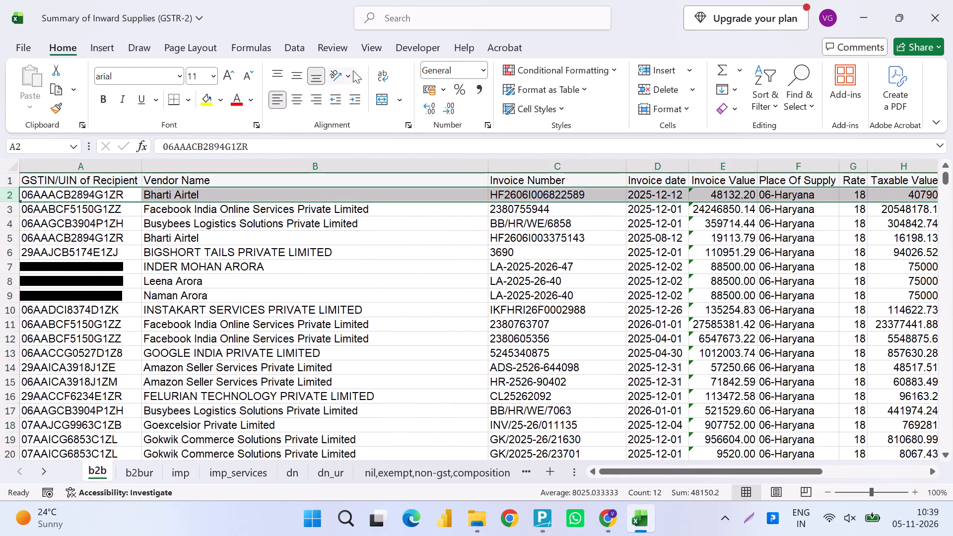
left_click(373, 45)
left_click(661, 114)
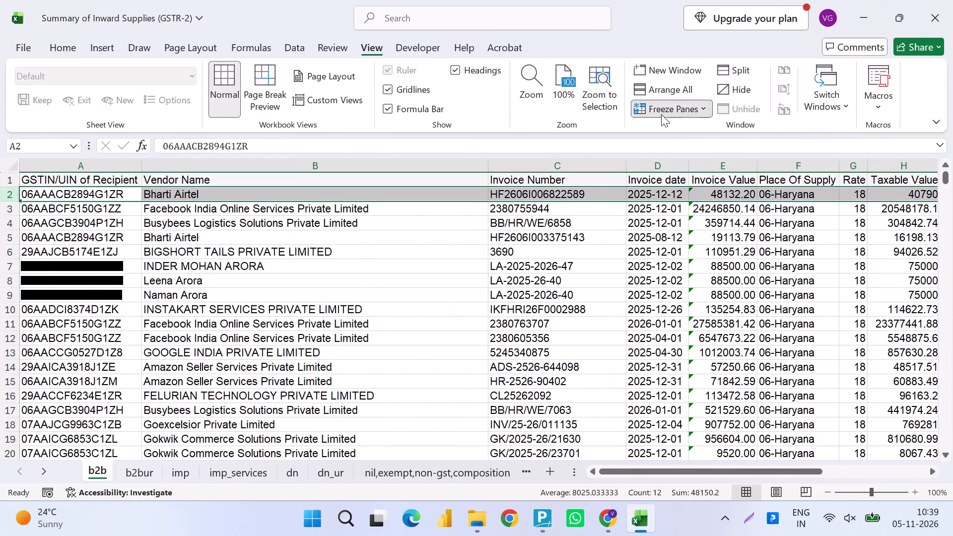
left_click(670, 193)
Add an AutoSum total of the Taxable Value column in H2133, below the last b2b record.
key("ctrl+Down")
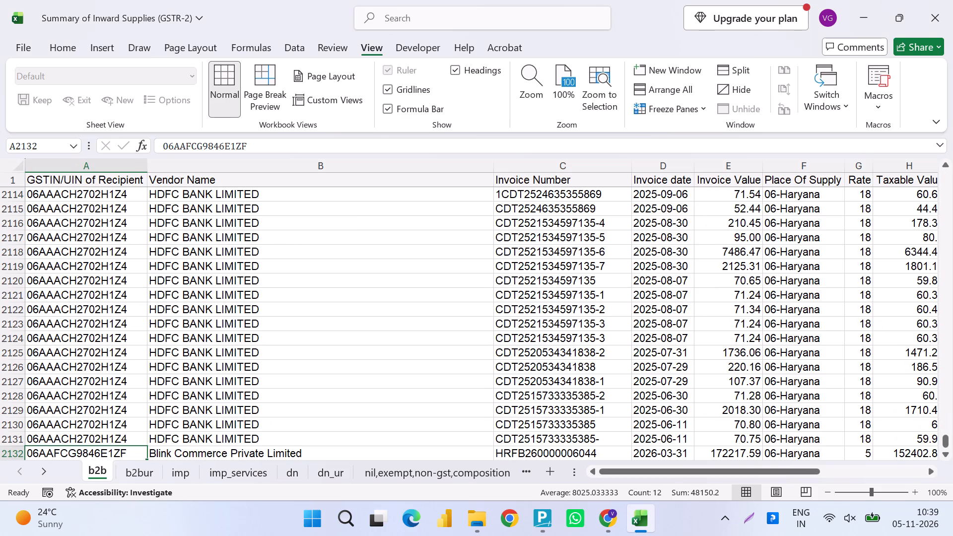
key("ctrl+Up")
key("ctrl+Down")
key("Right")
key("Right")
key("Right")
key("Right")
key("Right")
key("Right")
key("Right")
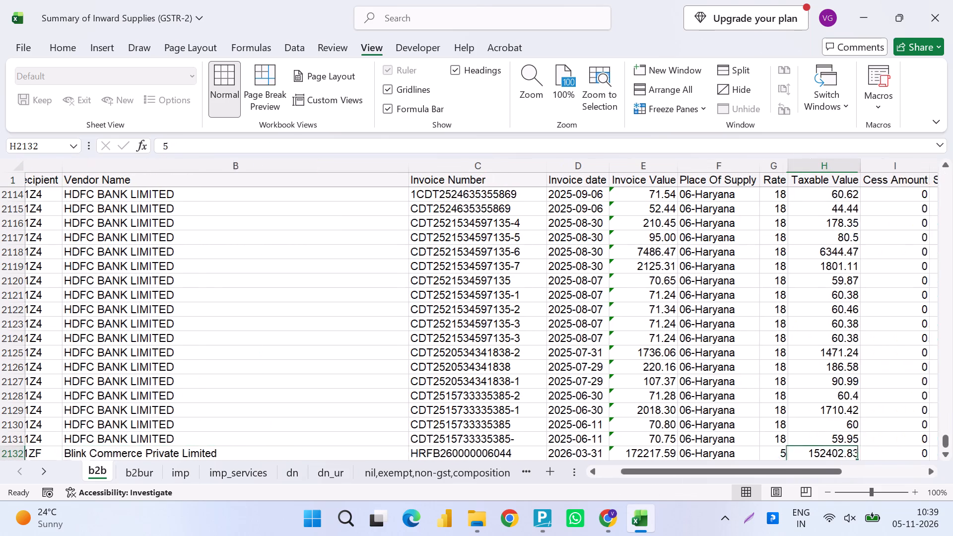
key("Down")
key("Down")
key("Down")
key("Down")
key("Up")
key("Up")
key("Up")
key("alt+equal")
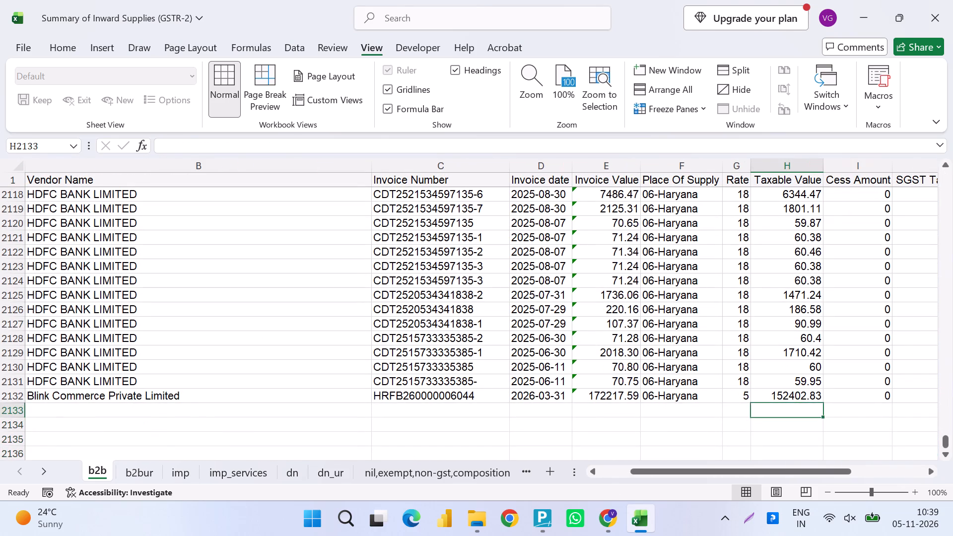
key("Return")
Fill the Taxable Value total formula across row 2133 through the IGST Tax Amount column.
key("Up")
key("shift+Right")
key("shift+Right")
key("shift+Right")
key("shift+Right")
key("shift+Right")
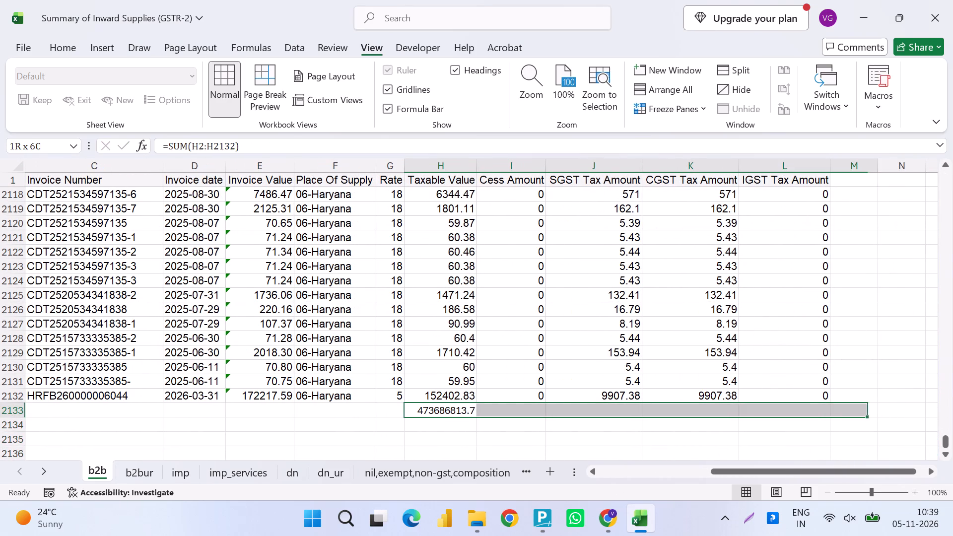
key("shift+Left")
key("ctrl+r")
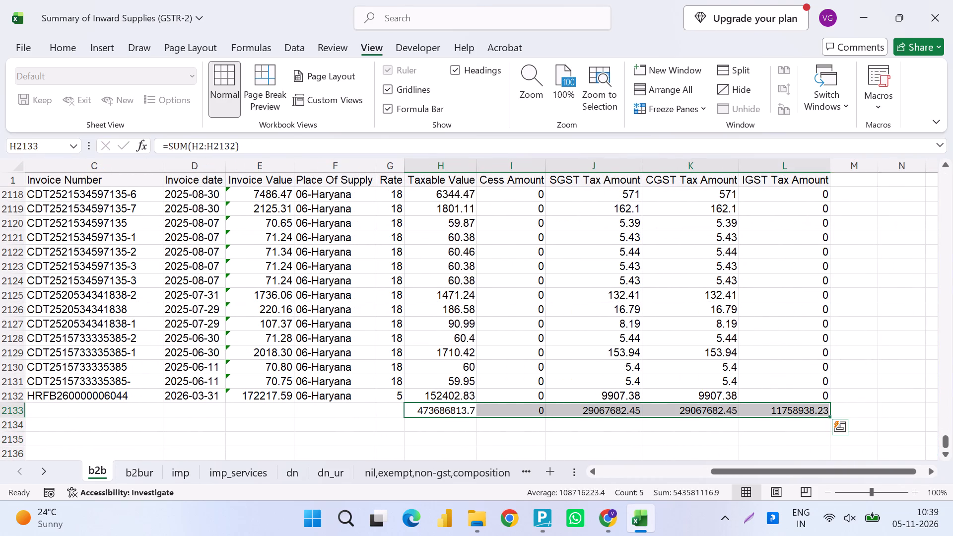
Format the Taxable Value through IGST Tax Amount figures with comma separators and no decimals, and save the workbook.
key("ctrl+shift+Up")
key("shift+Down")
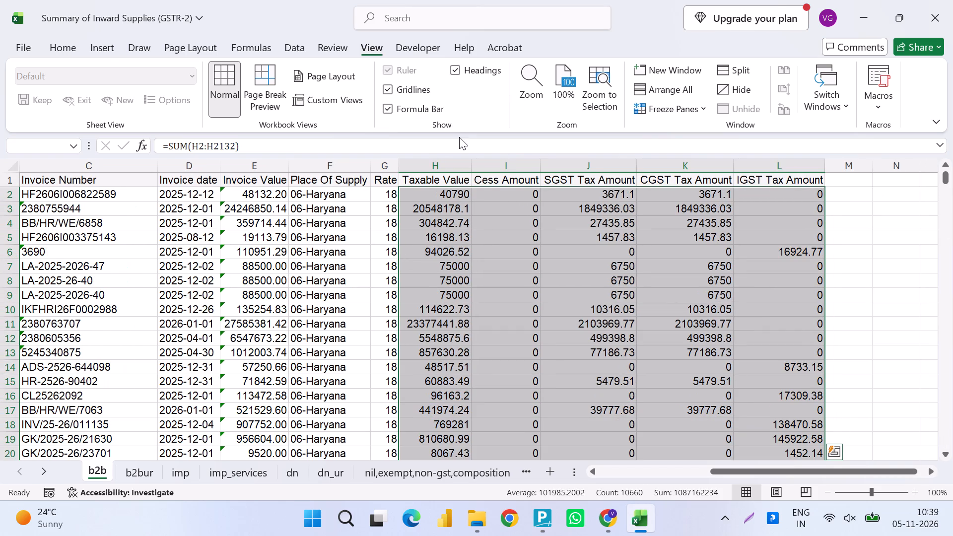
left_click(65, 43)
left_click(484, 90)
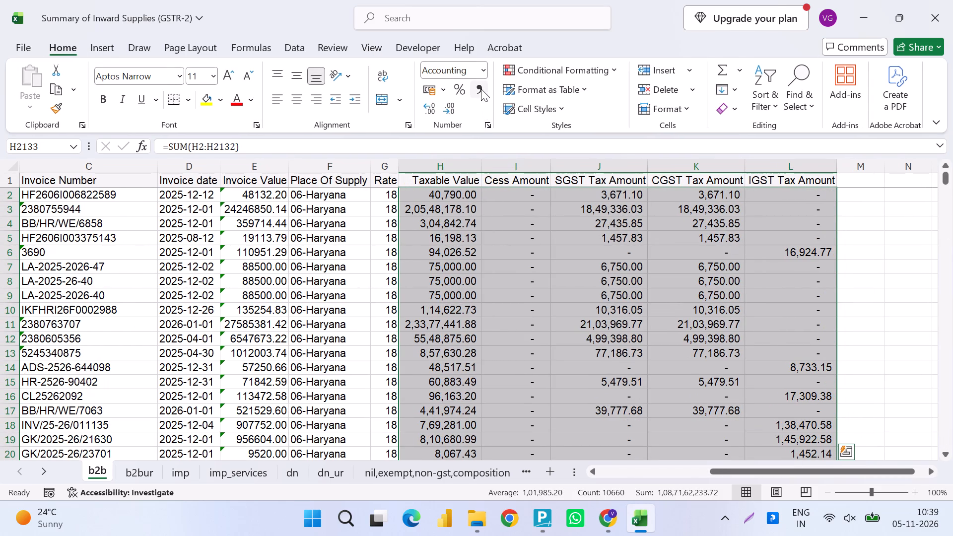
triple_click(481, 89)
triple_click(481, 89)
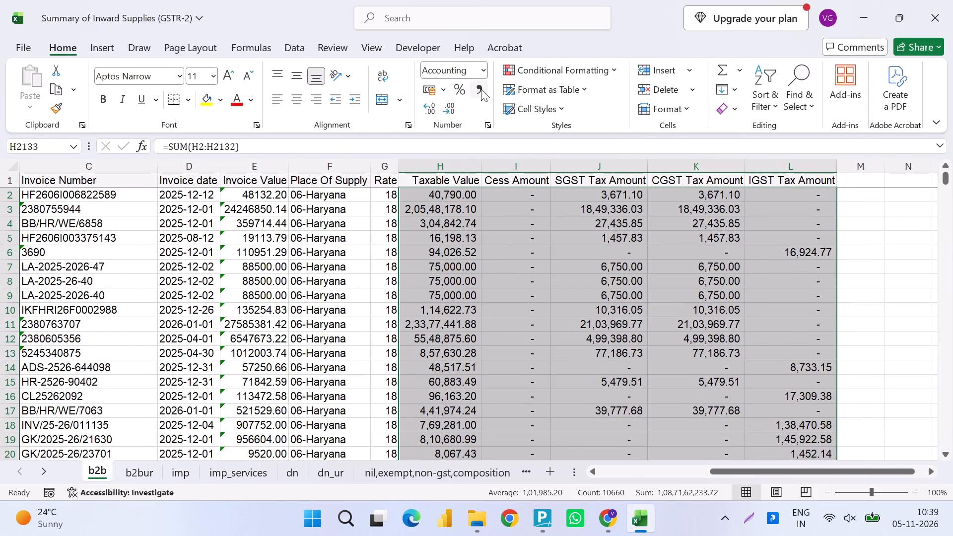
left_click(481, 89)
triple_click(451, 113)
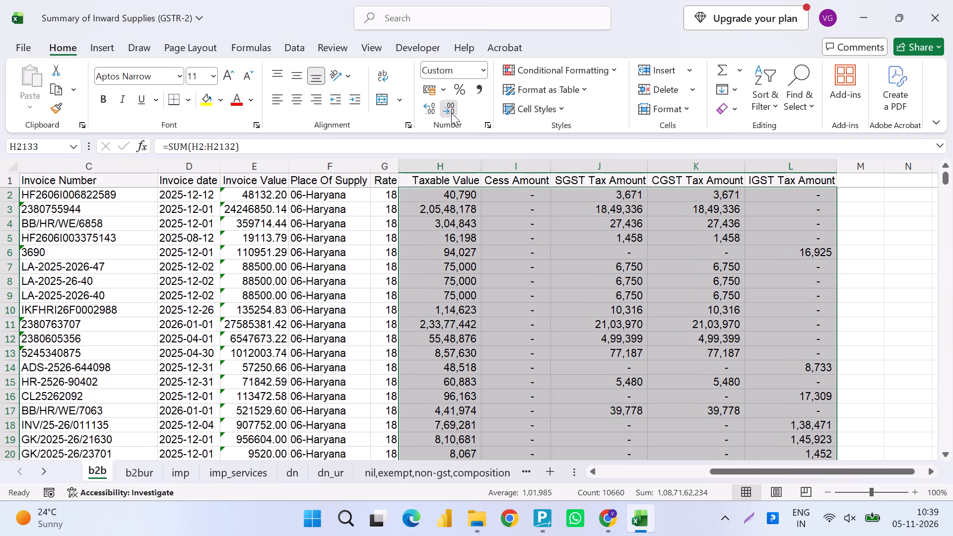
key("ctrl+s")
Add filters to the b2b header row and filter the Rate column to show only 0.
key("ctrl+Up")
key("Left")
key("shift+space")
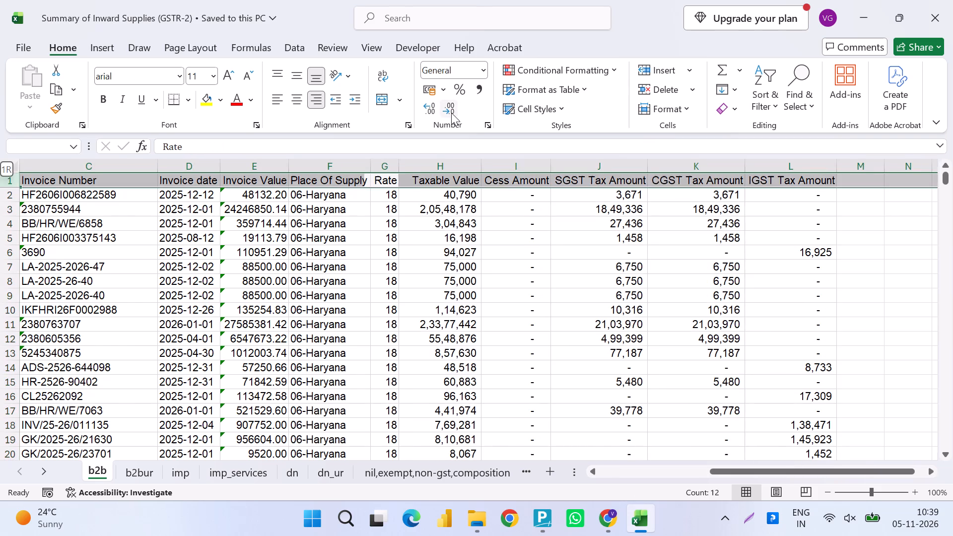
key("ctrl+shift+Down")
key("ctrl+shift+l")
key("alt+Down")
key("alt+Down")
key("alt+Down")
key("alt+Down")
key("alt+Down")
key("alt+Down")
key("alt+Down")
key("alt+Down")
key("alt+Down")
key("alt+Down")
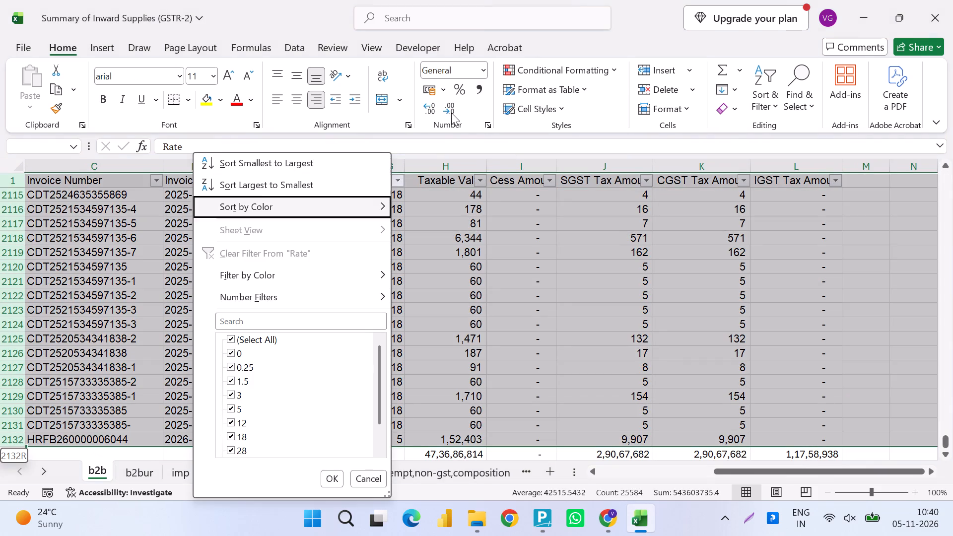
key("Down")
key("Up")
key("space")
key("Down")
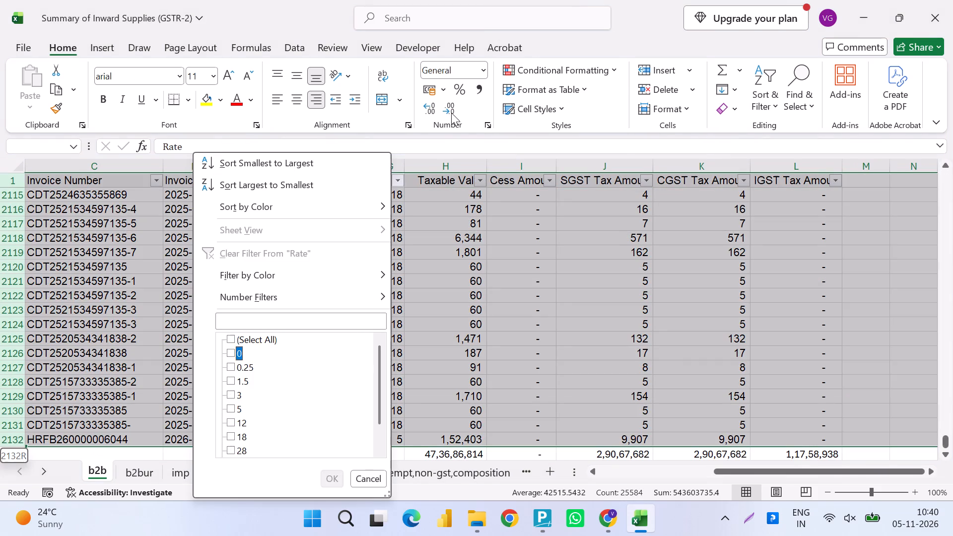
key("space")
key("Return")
Examine the zero-rated b2b records and the vendor names offered in the Vendor Name filter list.
key("Down")
key("Up")
key("Down")
key("Right")
key("Down")
key("Left")
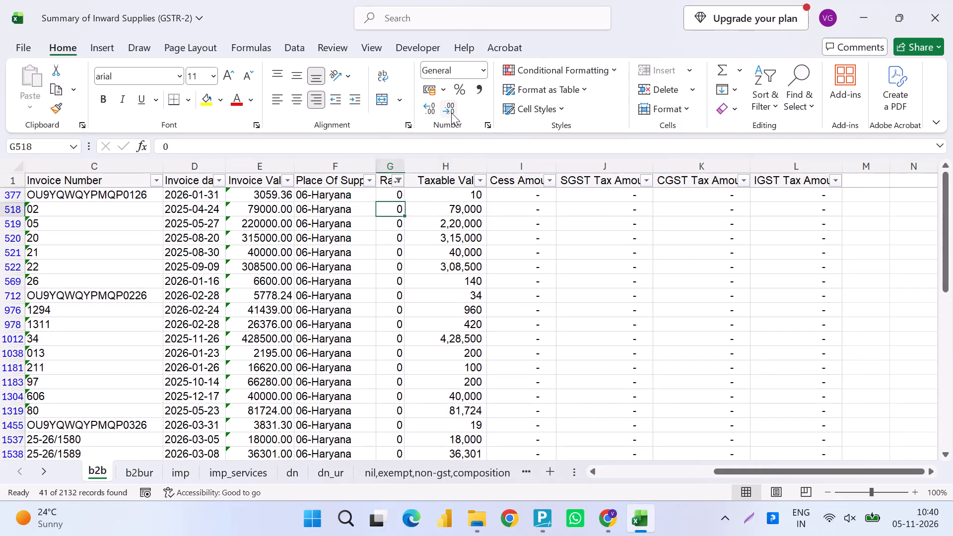
key("Left")
key("ctrl+Left")
key("ctrl+Left")
key("Up")
key("Right")
key("Up")
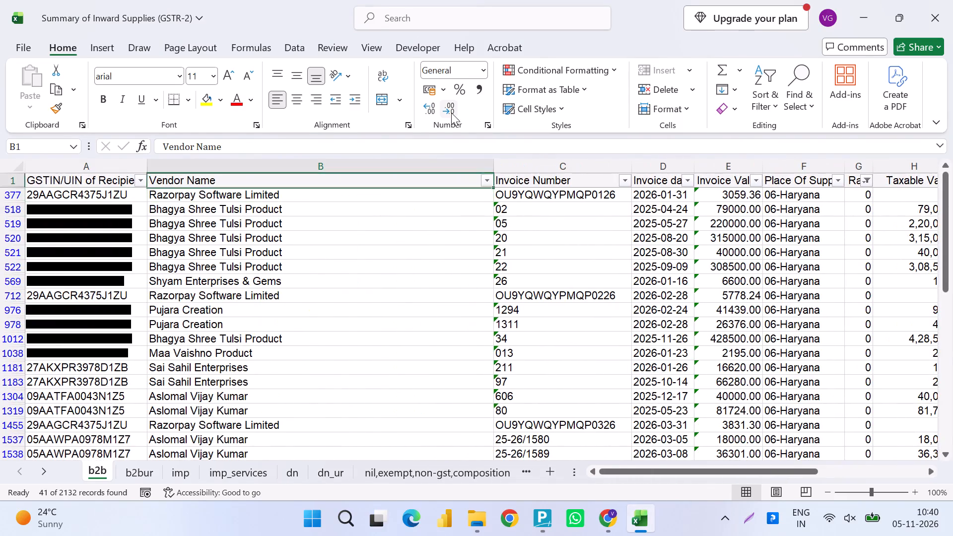
key("alt+Down")
key("alt+Down")
key("alt+Down")
key("alt+Down")
key("alt+Down")
key("alt+Down")
key("alt+Down")
key("alt+Down")
key("alt+Down")
key("alt+Down")
key("alt+Down")
key("alt+Down")
key("alt+Down")
key("alt+Down")
key("alt+Down")
key("alt+Down")
key("alt+Down")
key("alt+Down")
key("alt+Down")
key("alt+Down")
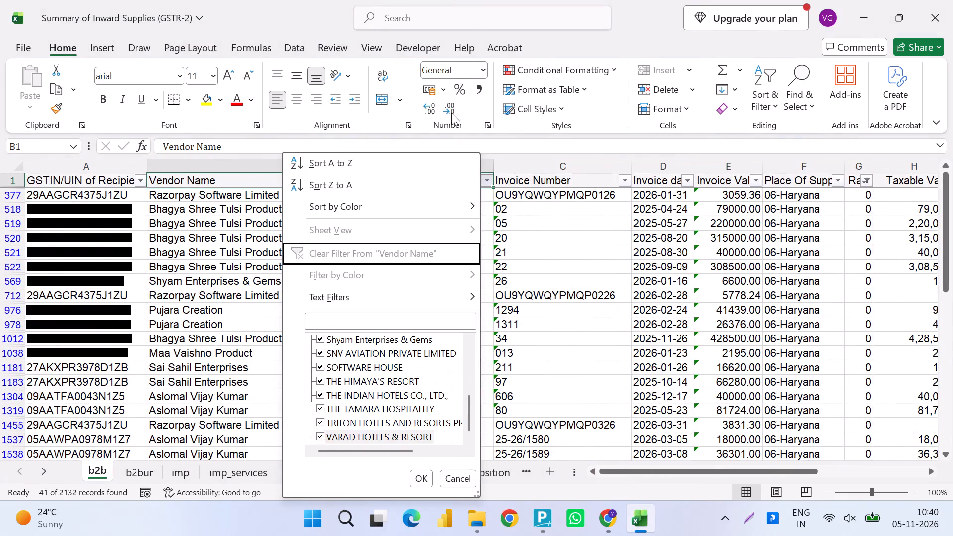
key("Escape")
Check the sum of the Taxable Value figures for the filtered zero-rated records.
key("Right")
key("Right")
key("Right")
key("Right")
key("Right")
key("Right")
key("Right")
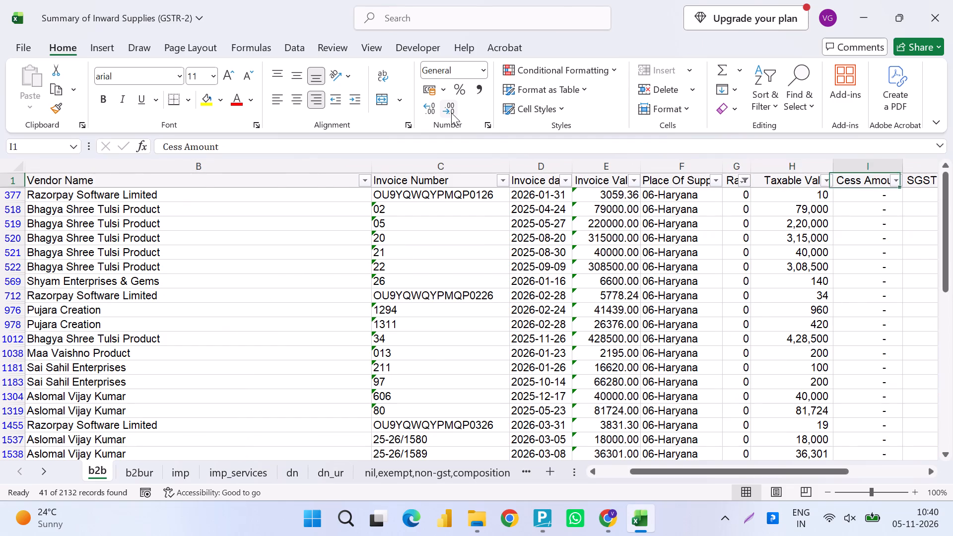
key("Right")
key("Down")
key("Left")
key("Left")
key("ctrl+shift+Down")
key("shift+Up")
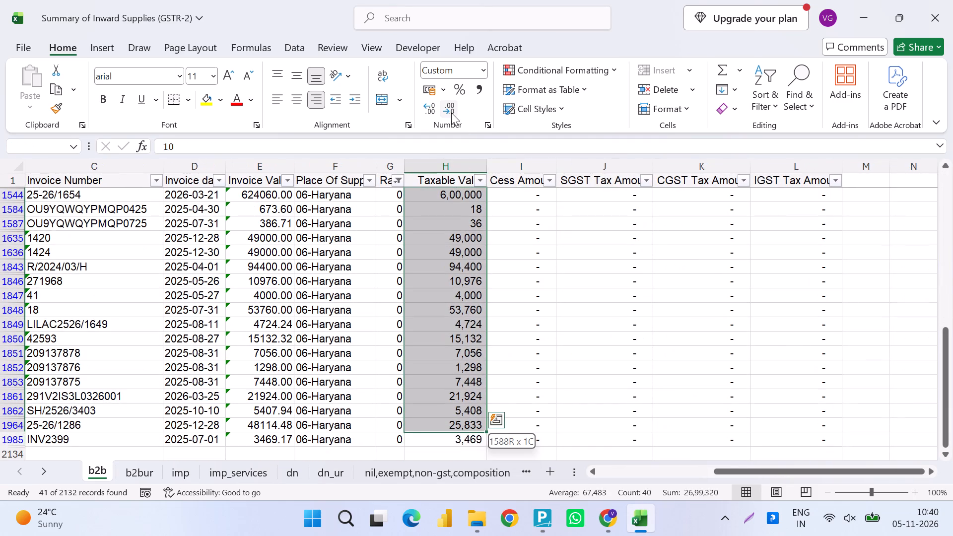
key("shift+Down")
key("shift+space")
key("Escape")
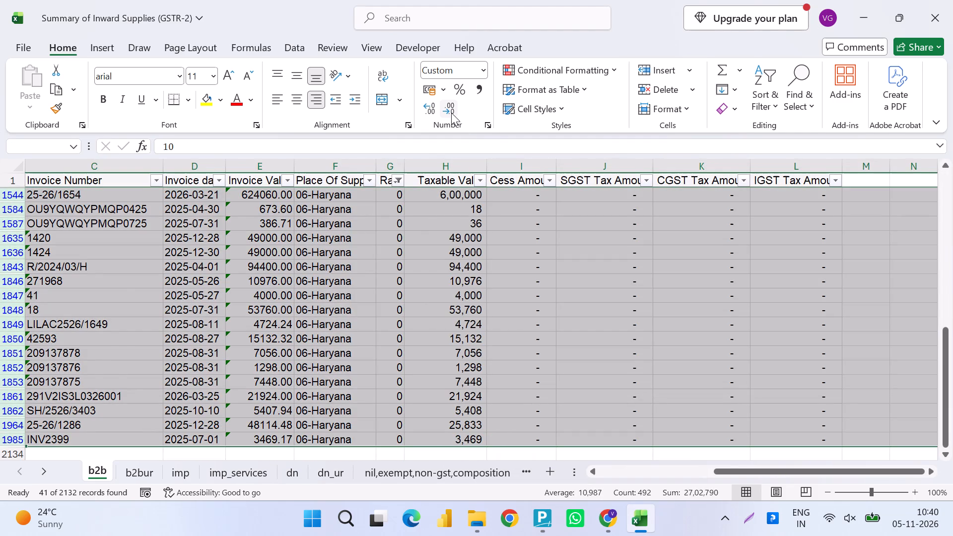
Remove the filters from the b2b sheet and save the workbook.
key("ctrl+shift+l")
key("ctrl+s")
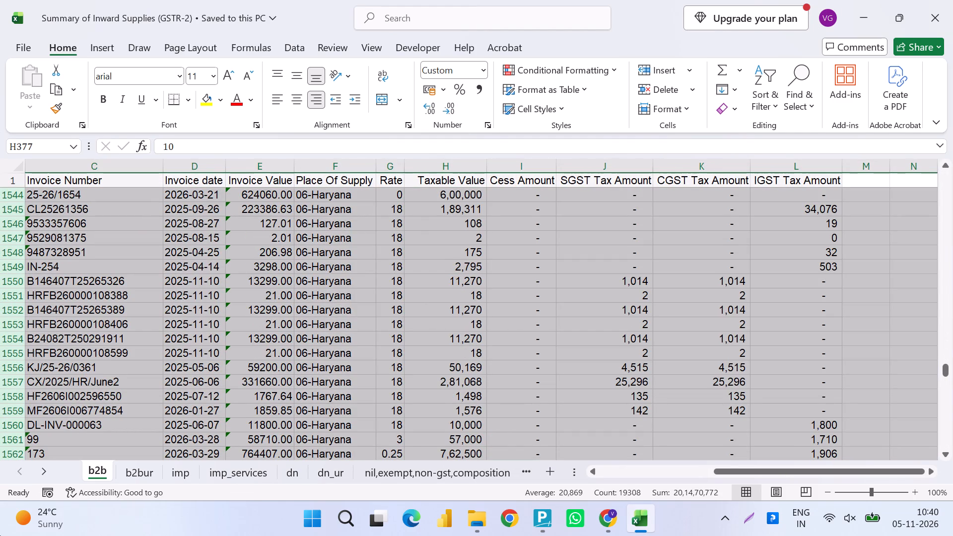
Move the b2b sheet to between the imp and imp_services sheets and save the workbook.
left_click(145, 478)
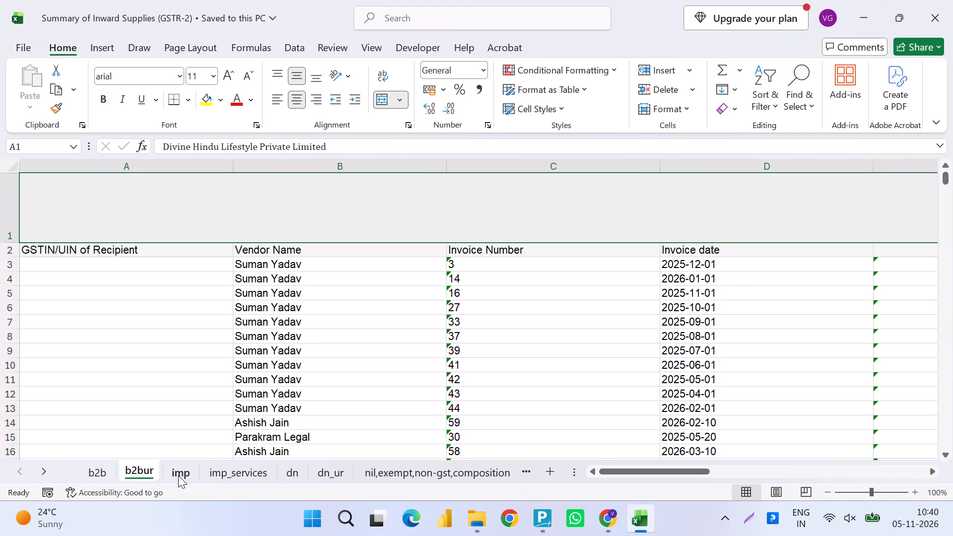
left_click(190, 477)
left_click(274, 457)
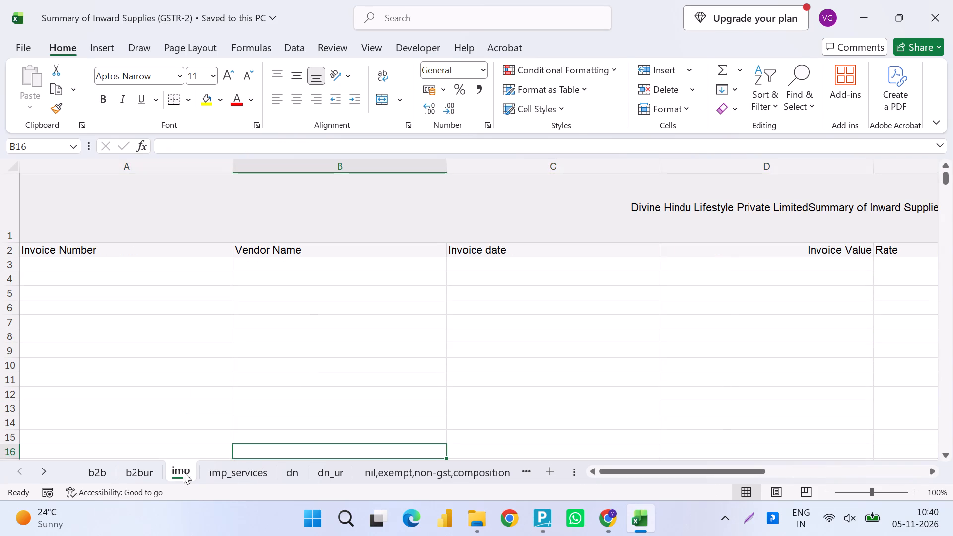
left_click_drag(98, 471, 248, 355)
left_click(248, 355)
key("ctrl+s")
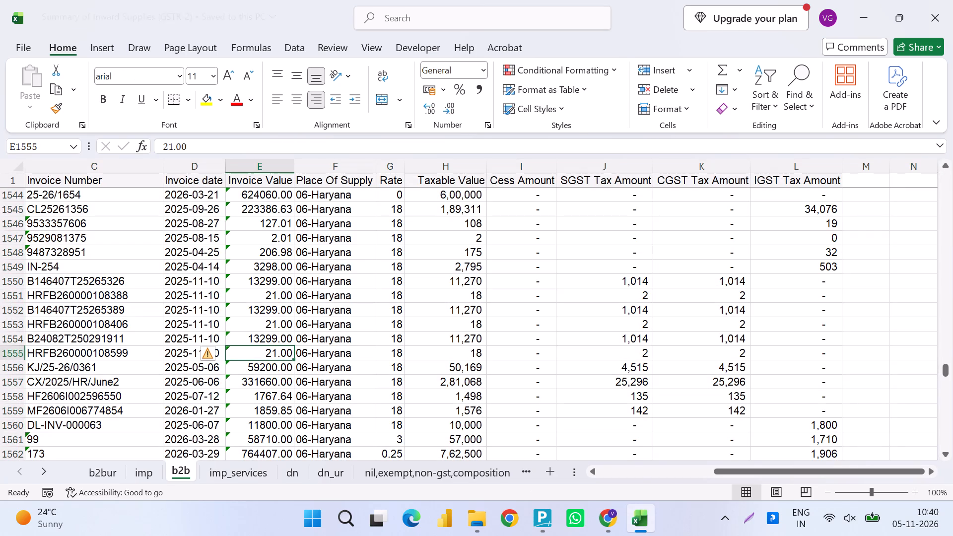
Convert the text-stored figures in the b2b records, from Invoice Value through IGST Tax Amount, to numbers.
key("ctrl+Up")
key("Left")
key("Left")
key("ctrl+Left")
key("Right")
key("Down")
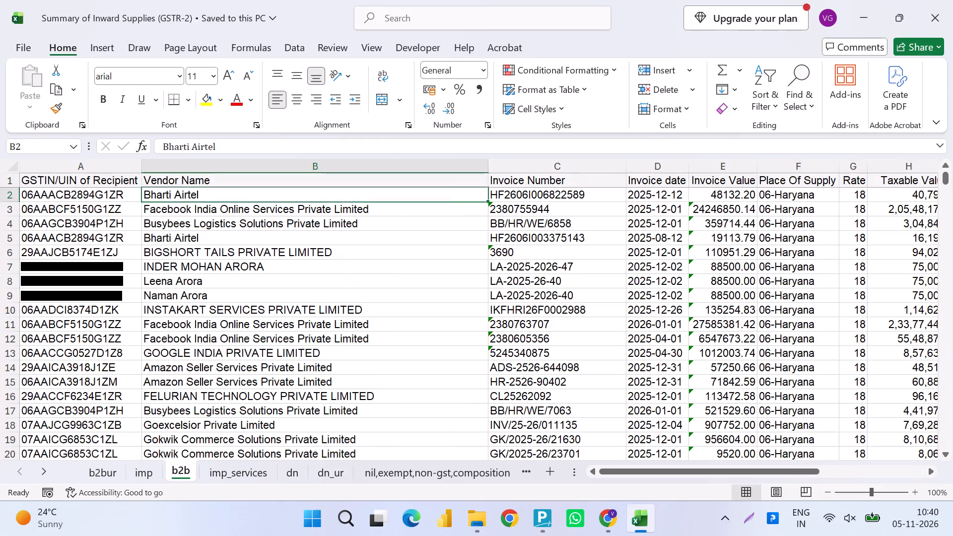
key("Right")
key("Right")
key("Right")
key("ctrl+shift+Down")
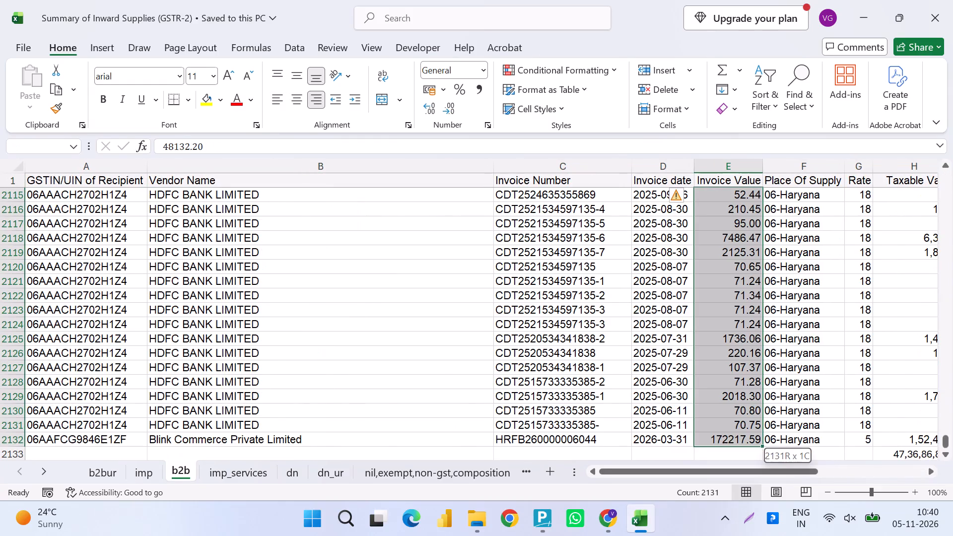
key("ctrl+shift+Right")
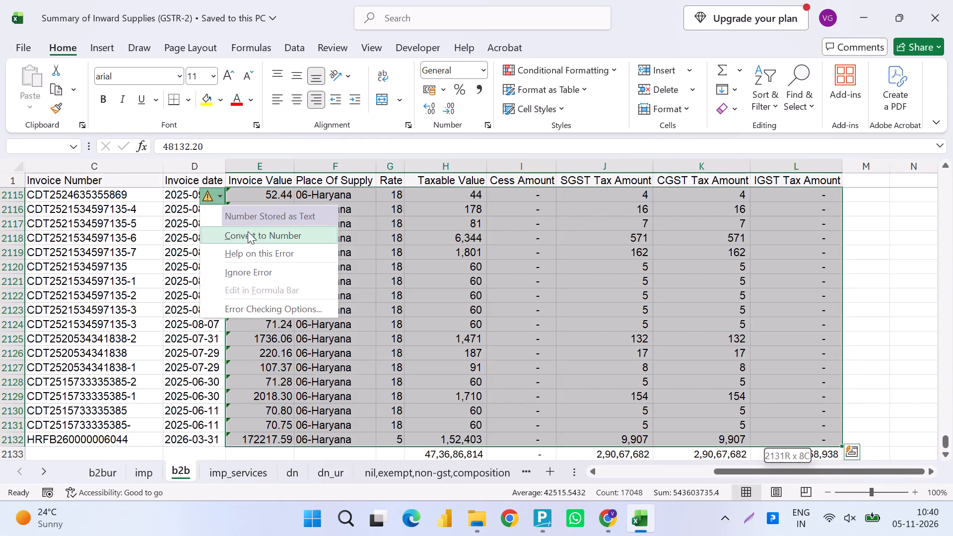
left_click(248, 231)
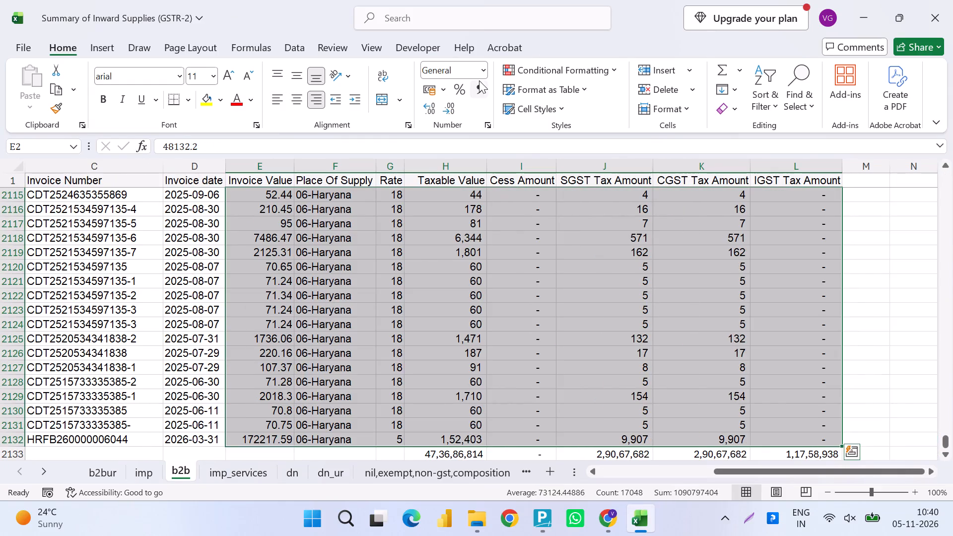
Format the converted b2b figures with thousands separators and no decimals, and save the workbook.
left_click(480, 81)
triple_click(449, 109)
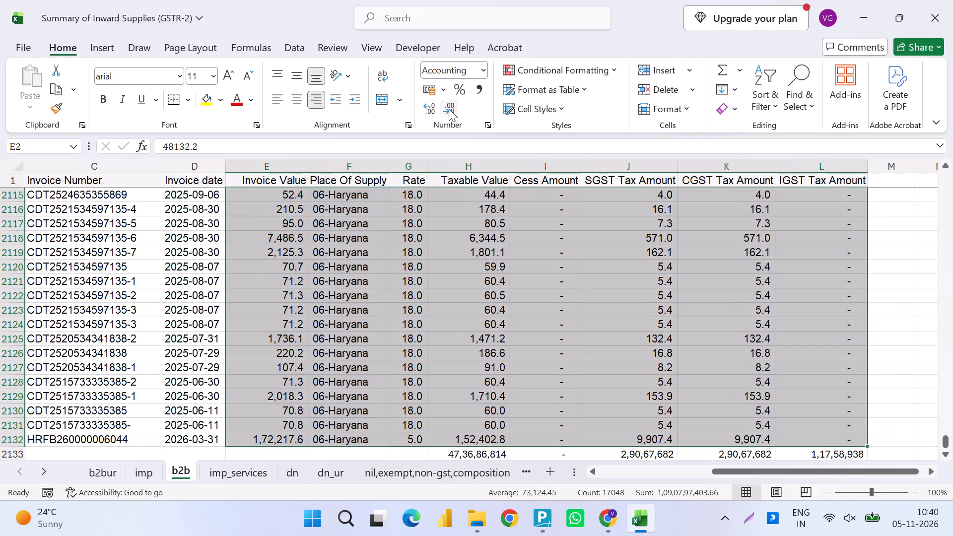
key("ctrl+s")
key("ctrl+Up")
key("ctrl+Up")
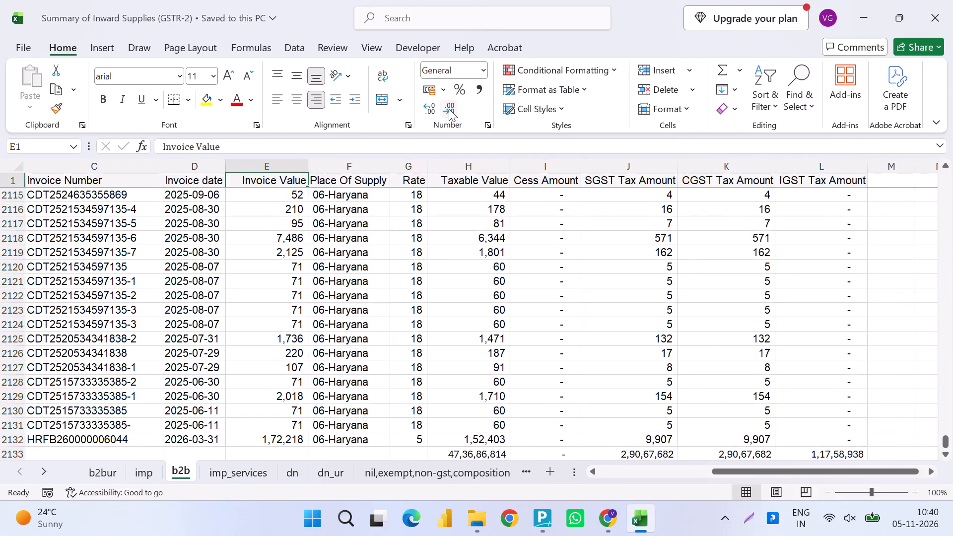
Return to the first header cell of the b2b sheet, then save and close the GSTR-2 workbook.
key("ctrl+Left")
key("ctrl+Left")
key("ctrl+Left")
key("ctrl+s")
key("ctrl+s")
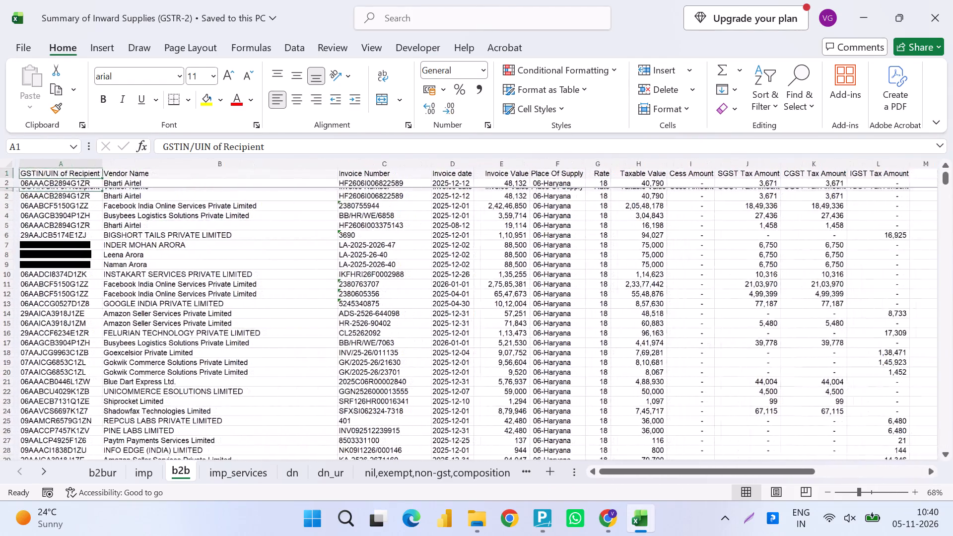
key("ctrl+Left")
key("ctrl+Left")
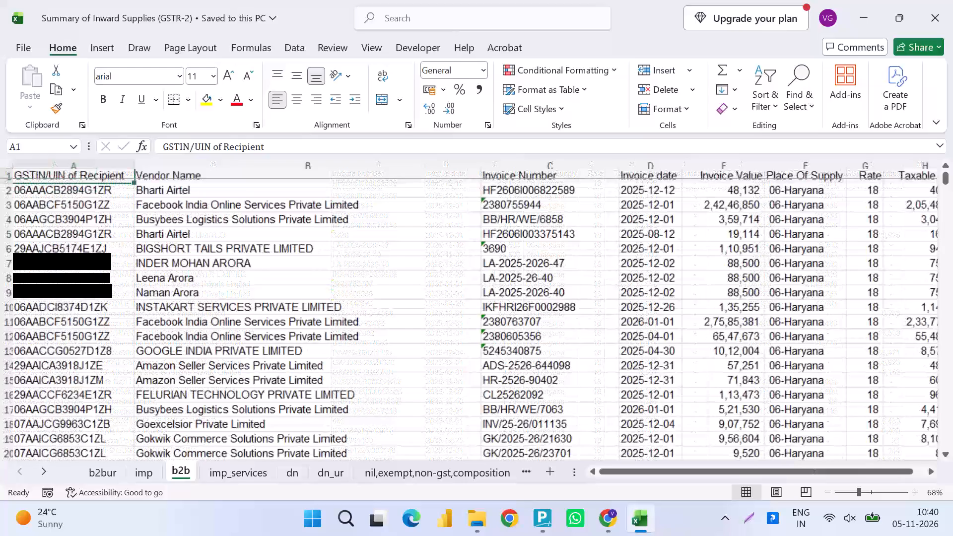
left_click(596, 375)
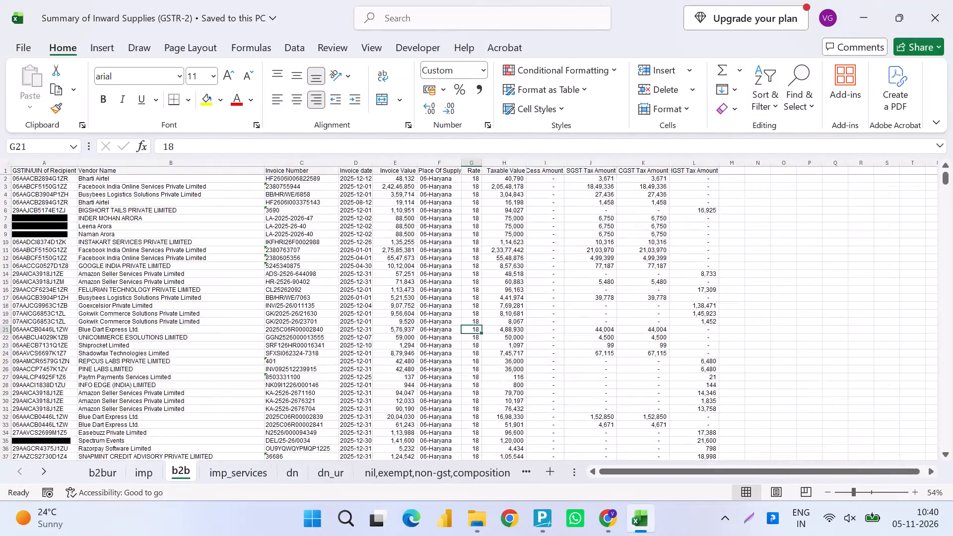
key("ctrl+Up")
key("ctrl+Left")
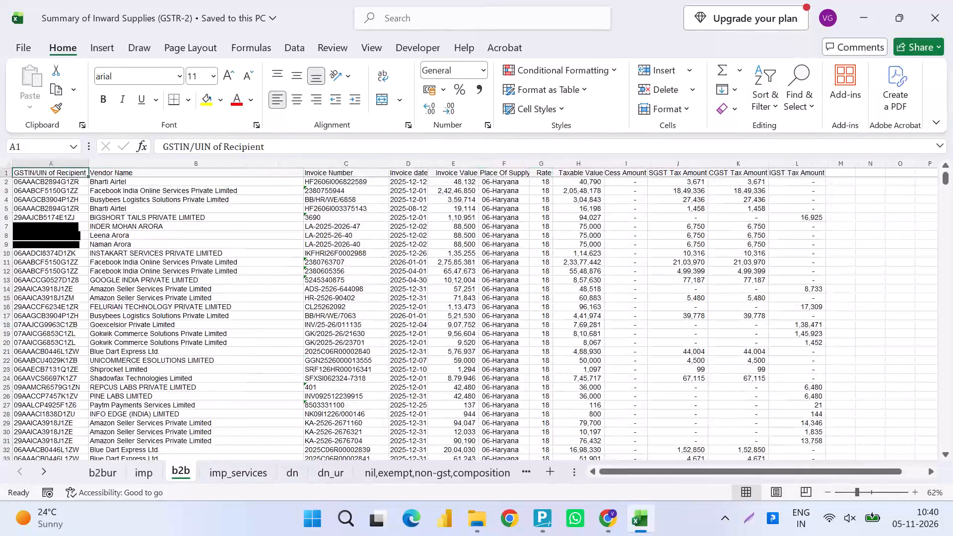
key("ctrl+s")
key("ctrl+s")
left_click(952, 0)
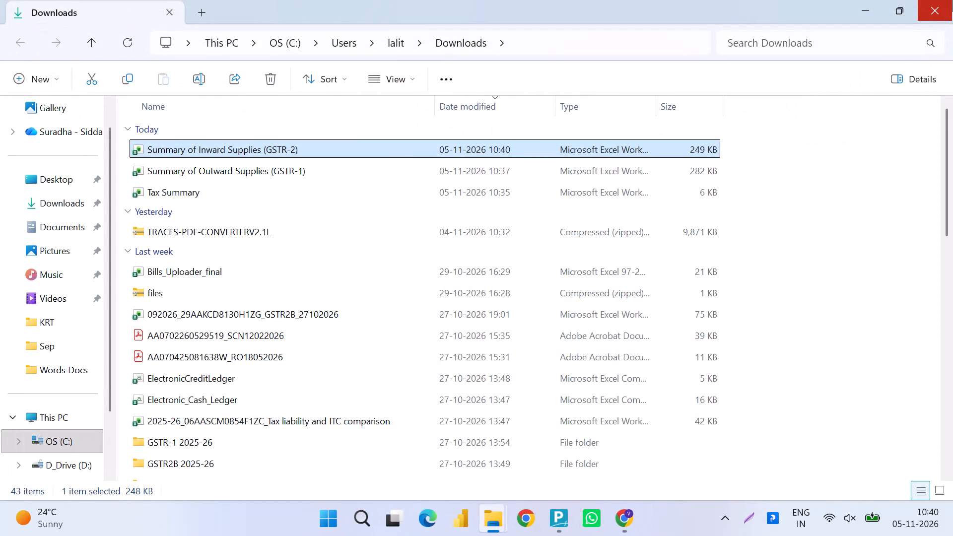
Open the Summary of Outward Supplies (GSTR-1) workbook from Downloads and enable editing.
key("Down")
key("Return")
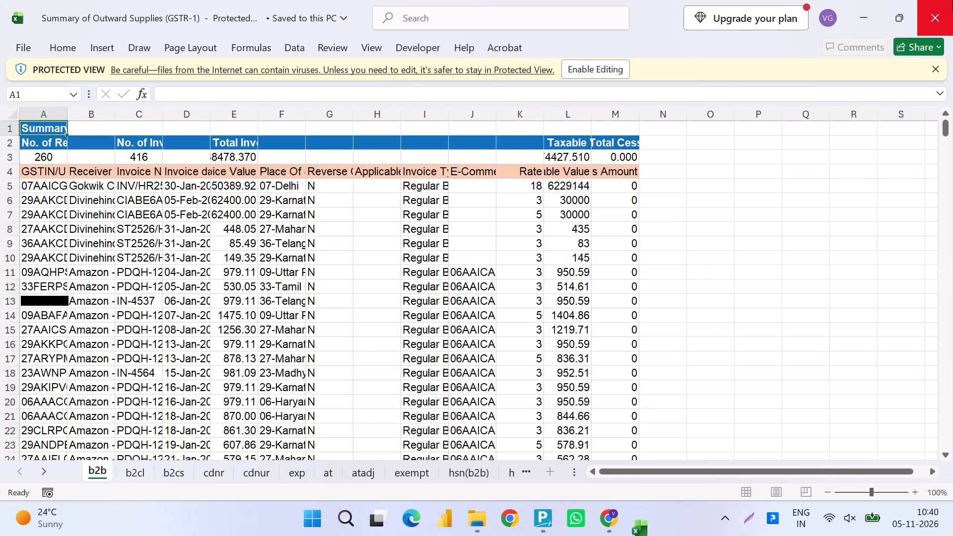
key("F2")
key("Left")
key("Return")
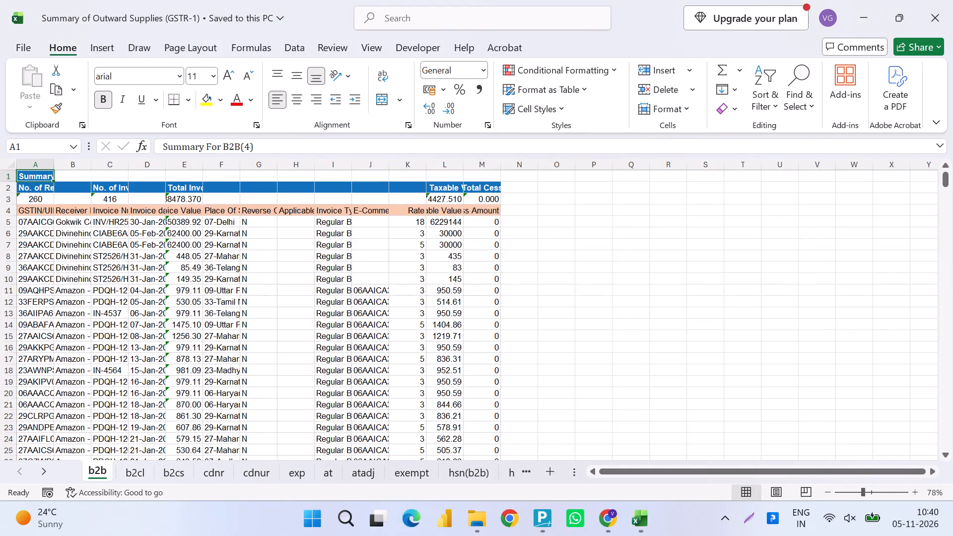
Convert the text-stored Taxable Value and Cess figures on the b2b sheet, including the summary row, to numbers.
left_click(425, 226)
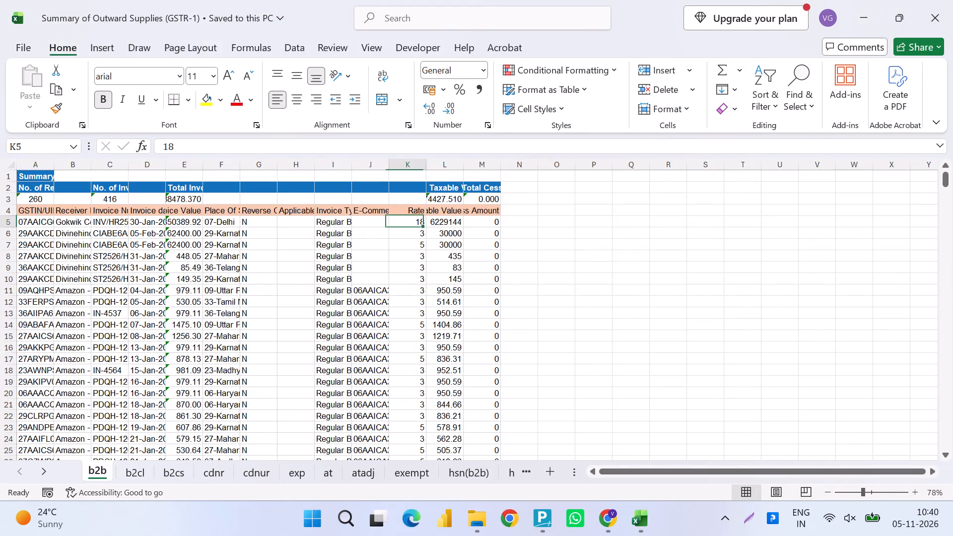
key("Escape")
key("Up")
key("Right")
key("Up")
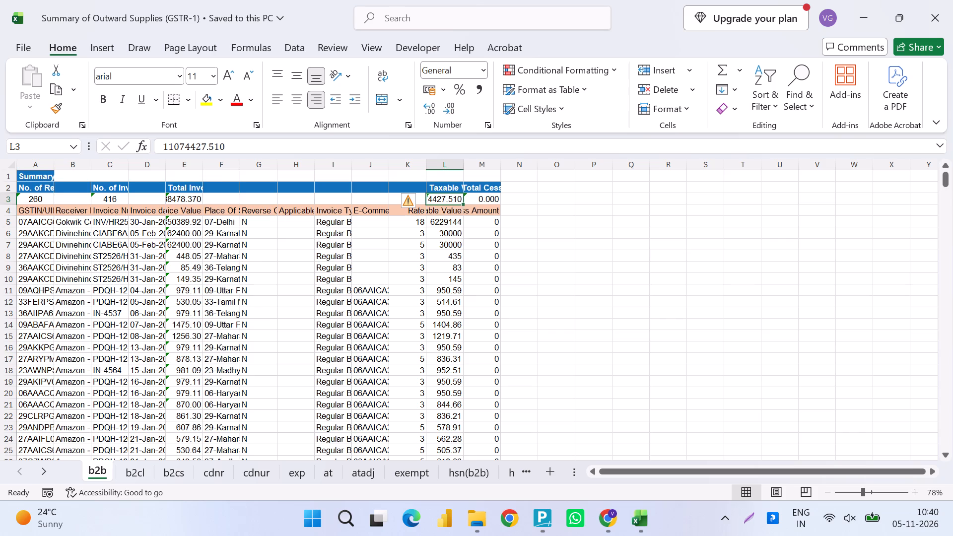
key("ctrl+shift+Down")
key("shift+Right")
key("shift+Down")
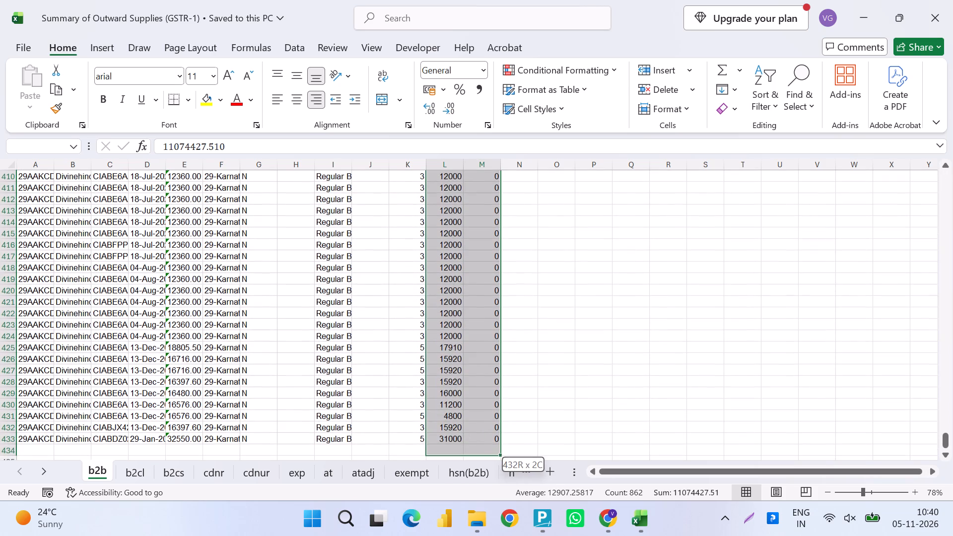
scroll(442, 275, "up", 8)
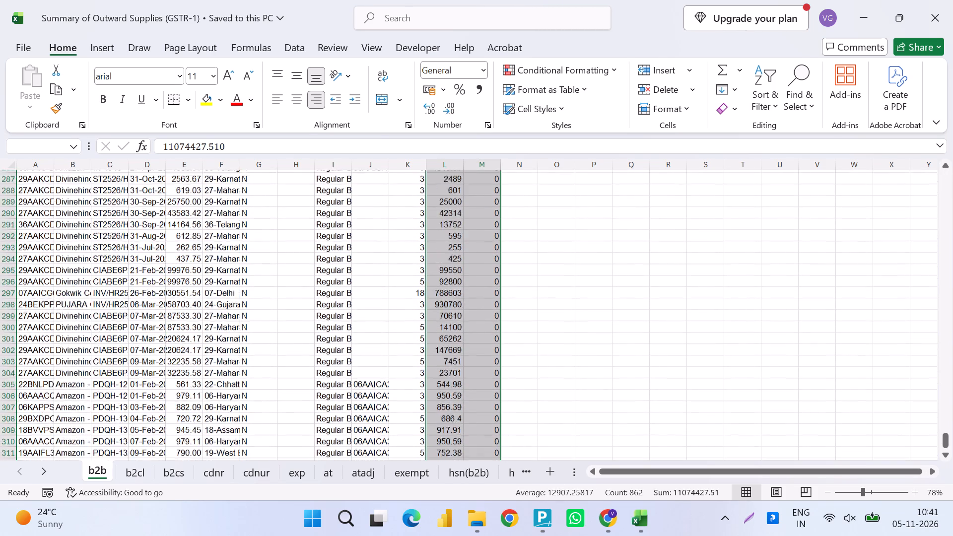
scroll(442, 275, "up", 20)
scroll(442, 275, "up", 1)
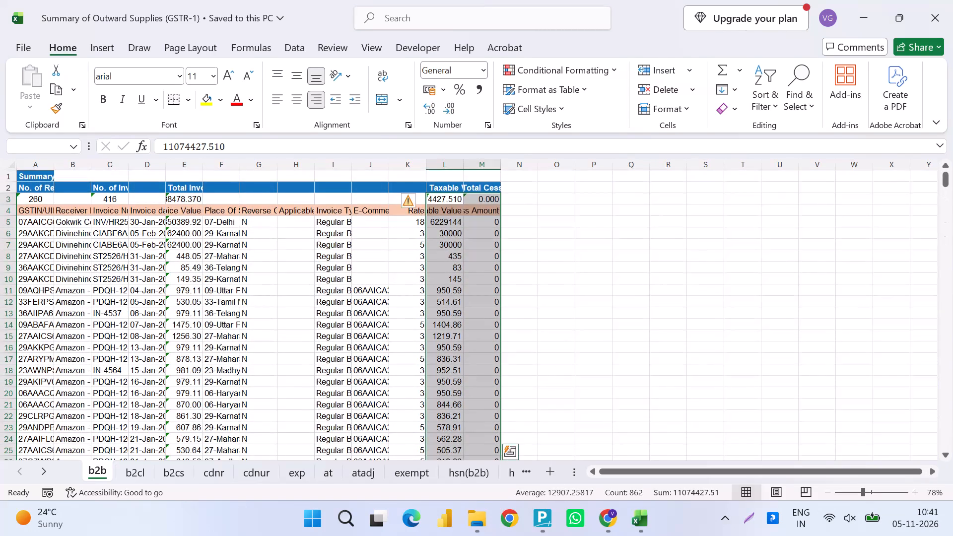
left_click(411, 203)
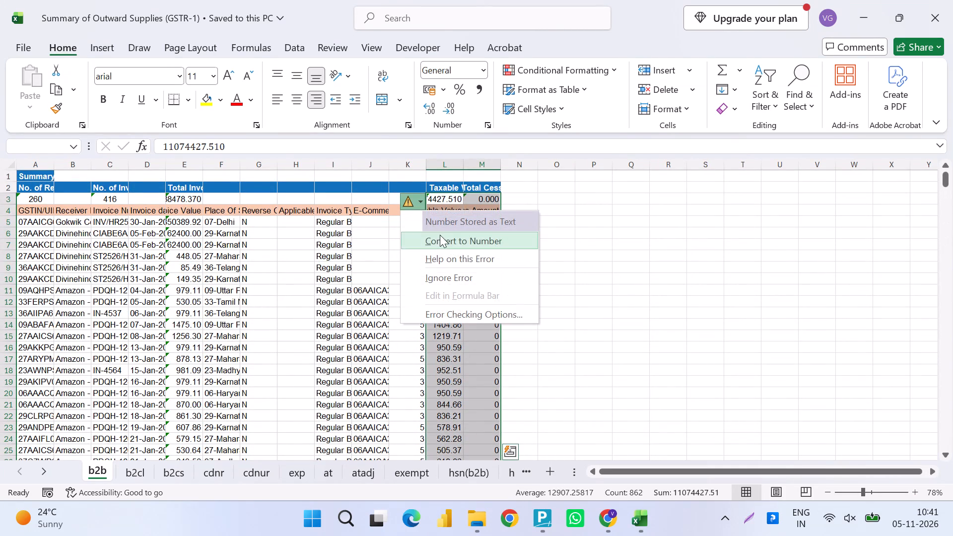
left_click(440, 235)
Autofit the Taxable Value and Cess Amount columns, format them with thousands separators and no decimals, and save.
key("alt+h")
type("oi")
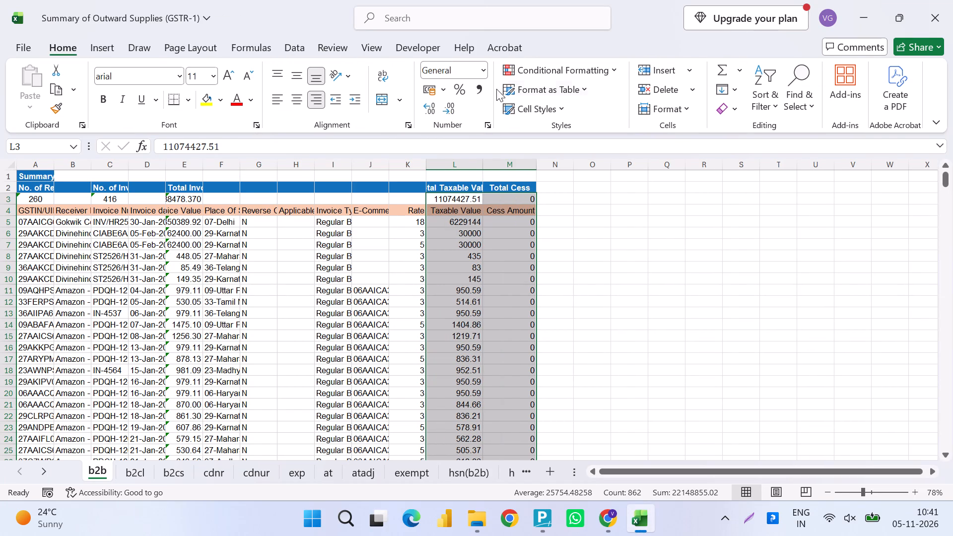
left_click(482, 91)
triple_click(451, 117)
left_click(451, 117)
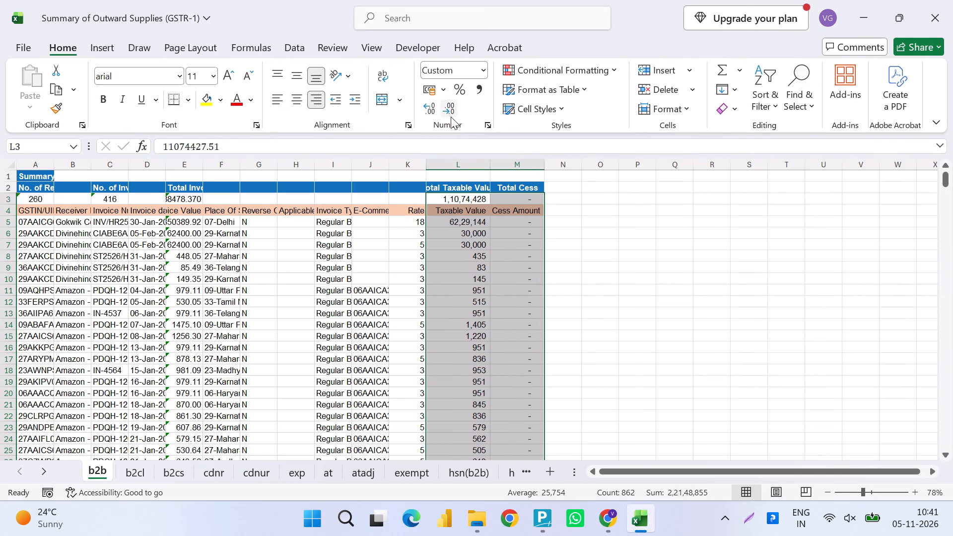
key("ctrl+s")
key("ctrl+s")
key("ctrl+s")
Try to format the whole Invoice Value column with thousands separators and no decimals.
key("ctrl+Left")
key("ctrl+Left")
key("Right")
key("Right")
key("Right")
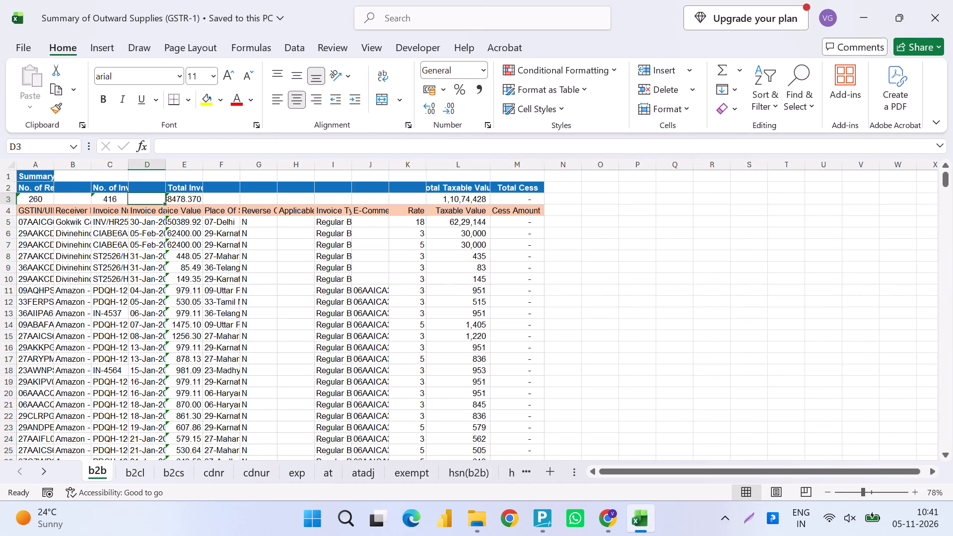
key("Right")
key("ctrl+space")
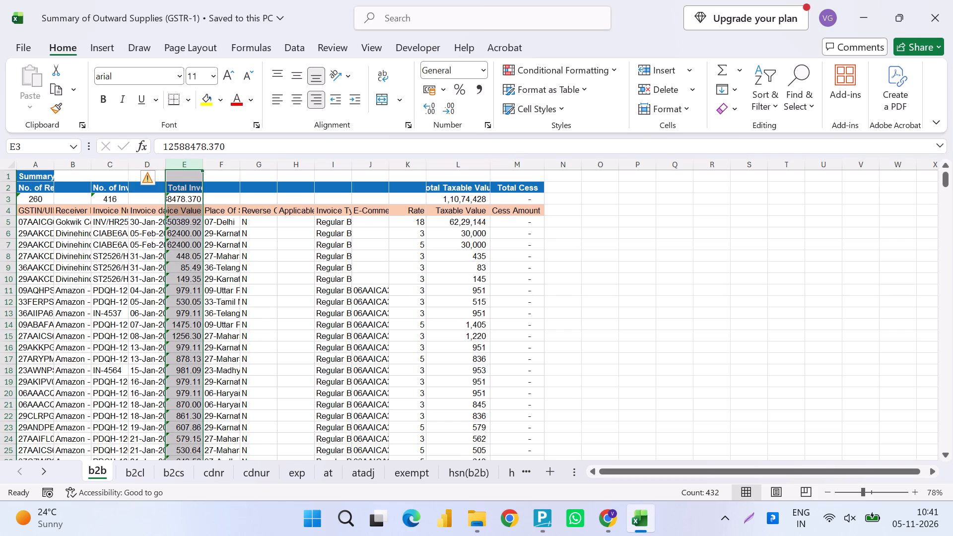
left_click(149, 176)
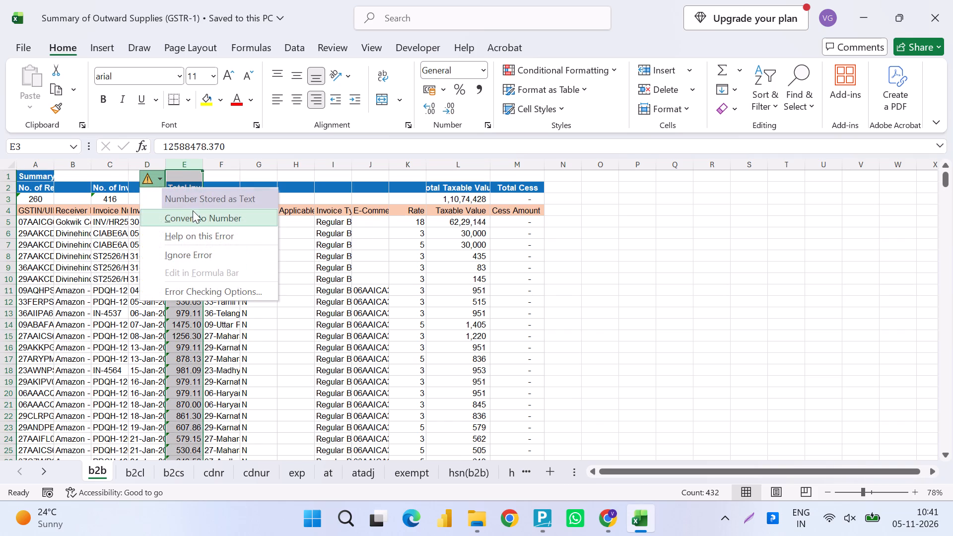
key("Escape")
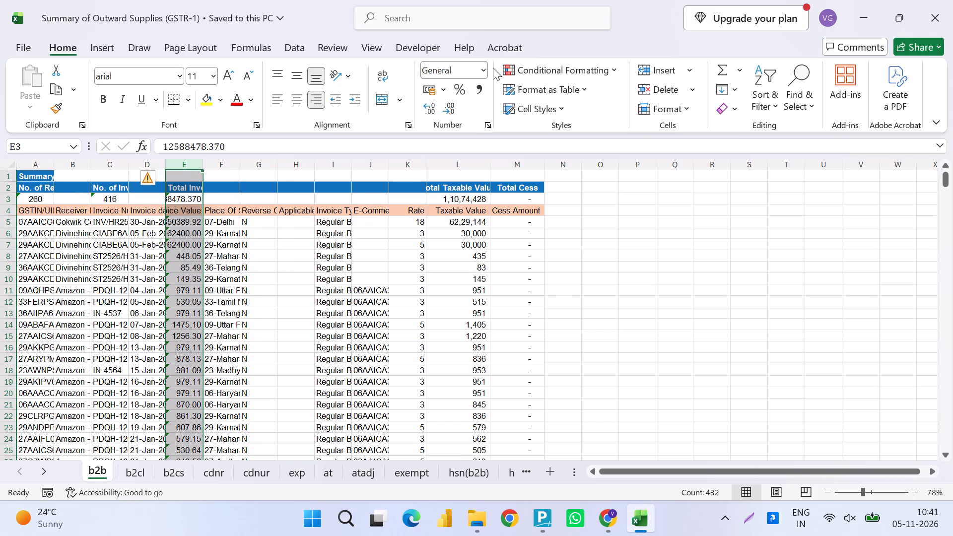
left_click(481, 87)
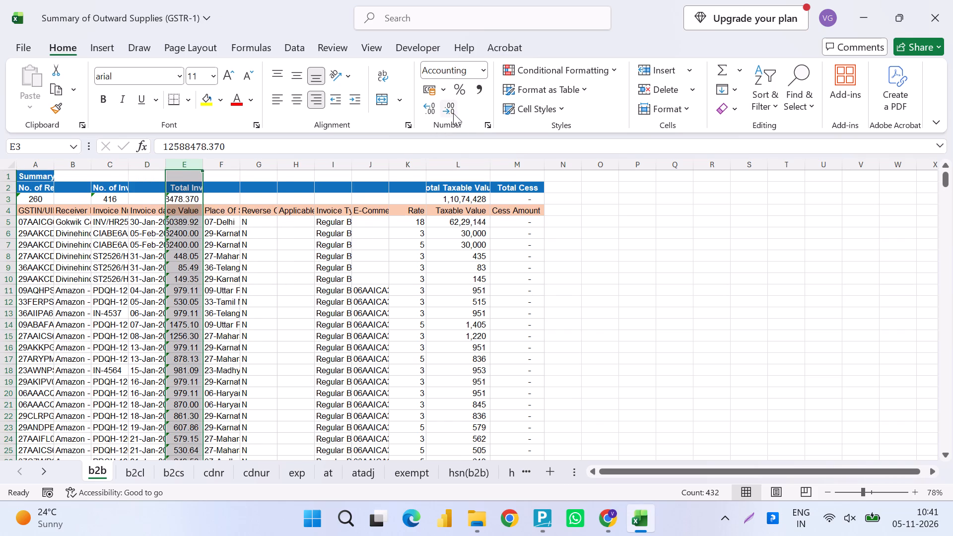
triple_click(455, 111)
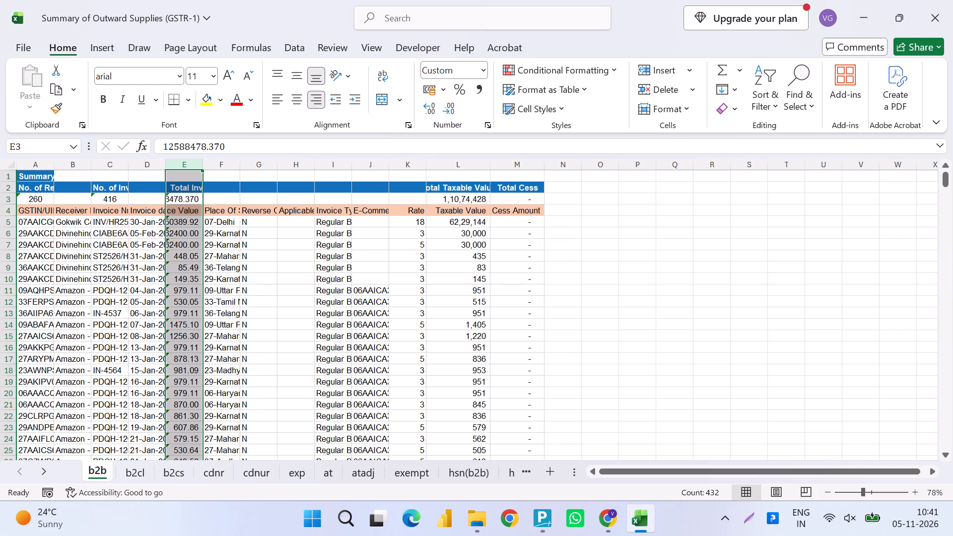
Convert the text-stored Invoice Value figures, from the summary total in E3 down to the last record, to numbers.
left_click(168, 198, "ctrl")
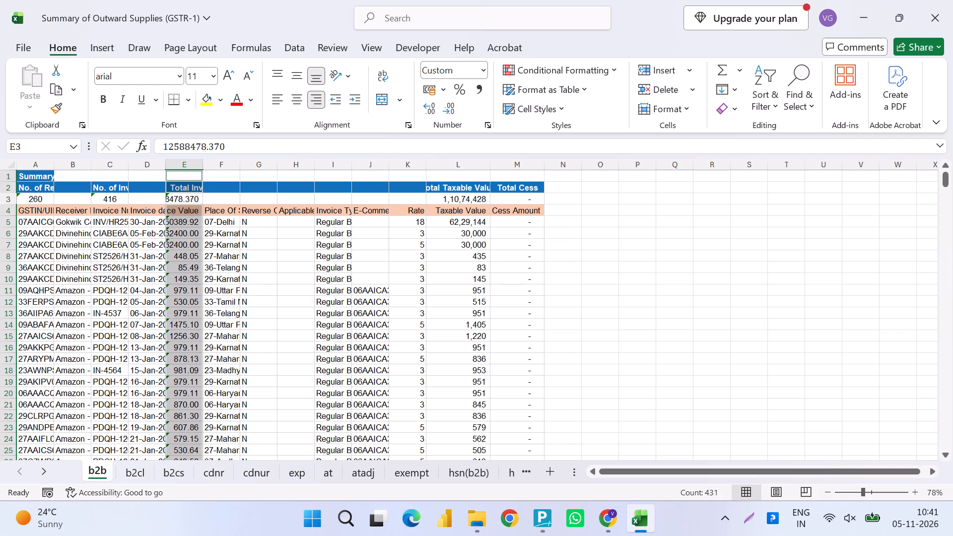
key("Down")
key("Up")
key("Down")
key("Down")
key("ctrl+shift+Down")
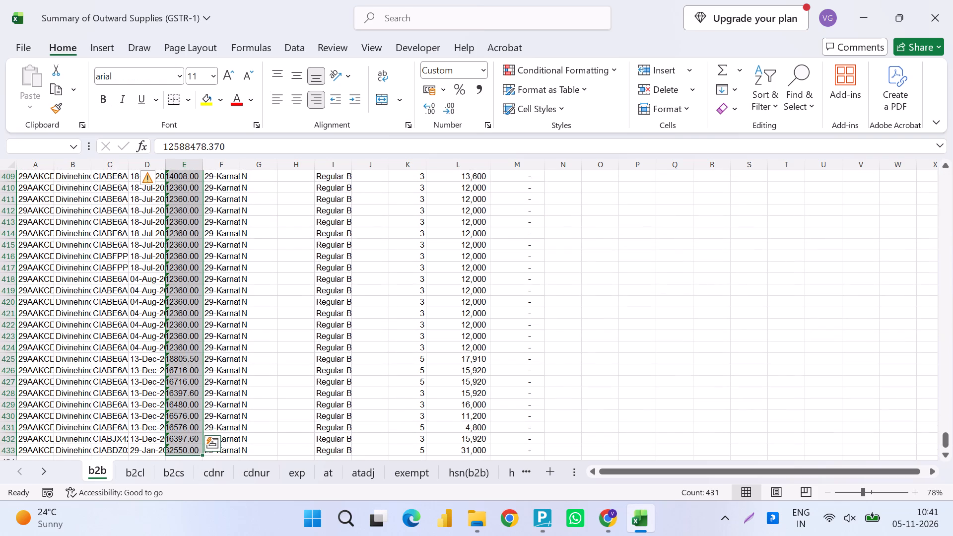
left_click(150, 179)
left_click(208, 215)
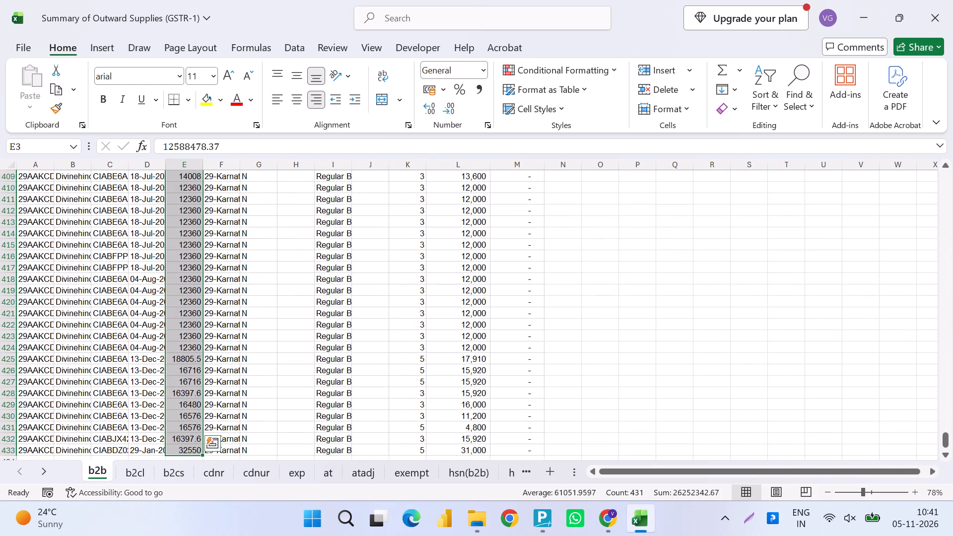
key("Escape")
Format the converted Invoice Value figures with thousands separators and no decimals, and save the workbook.
left_click(477, 92)
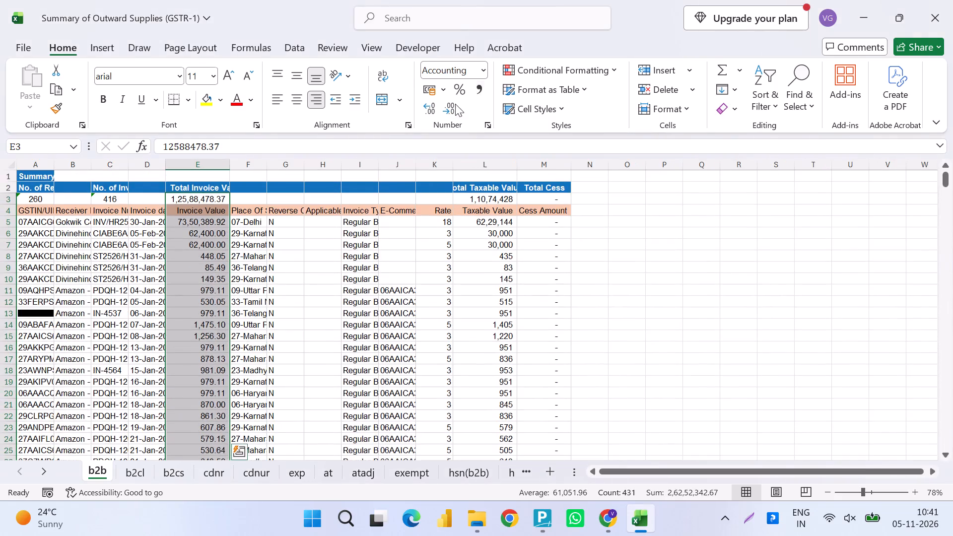
triple_click(446, 107)
key("ctrl+s")
key("ctrl+s")
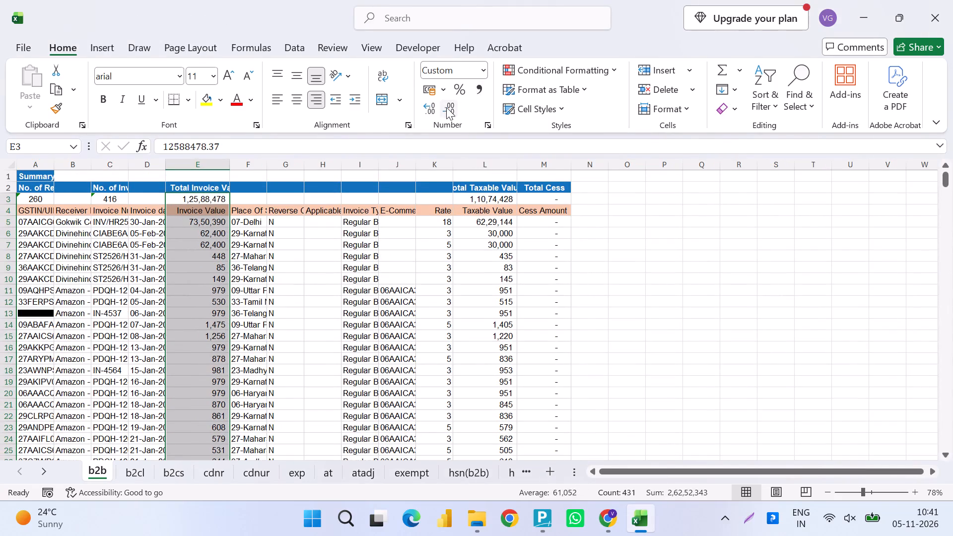
Autofit all column widths across the b2b sheet, check the last record of the data, and save the workbook.
key("Up")
key("Left")
key("ctrl+Left")
key("ctrl+s")
key("ctrl+s")
key("Right")
key("Down")
key("Right")
key("Left")
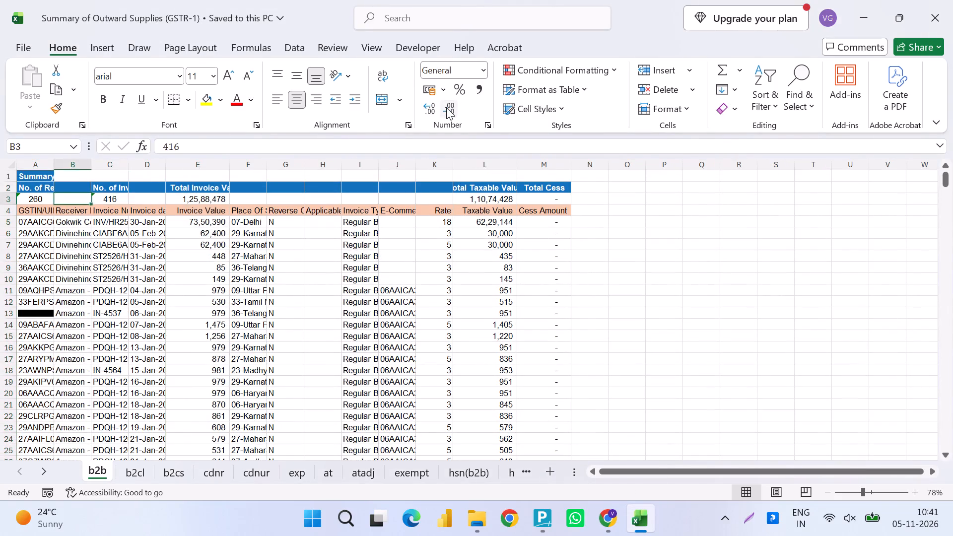
key("Left")
key("ctrl+a")
key("alt+h")
type("oi")
key("ctrl+s")
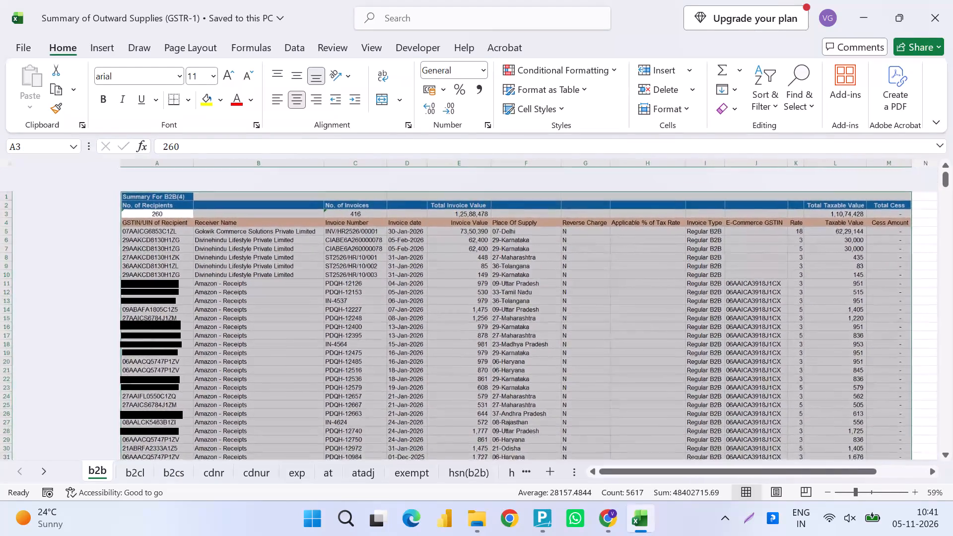
left_click(318, 387)
key("ctrl+Down")
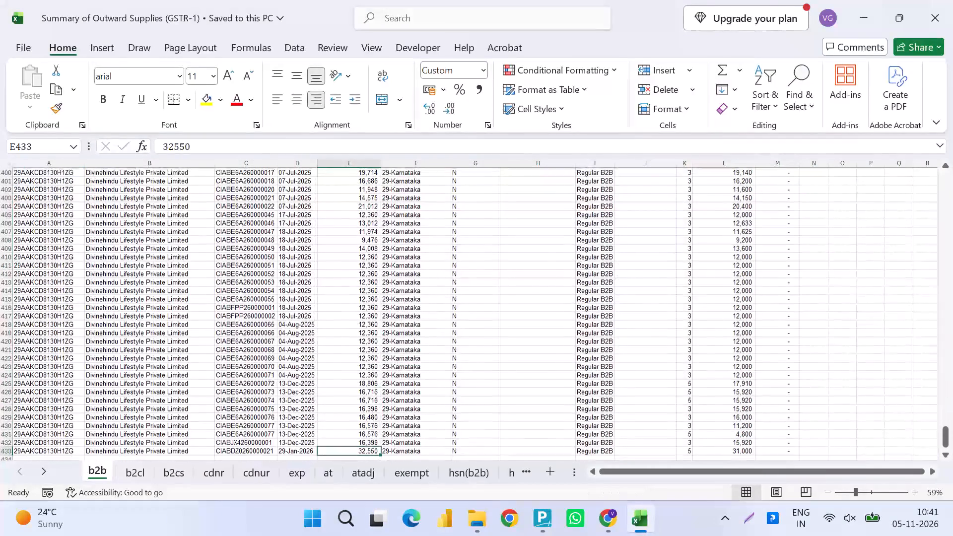
key("ctrl+s")
key("ctrl+s")
Sort all b2b invoice records from row 5 down by Invoice date in ascending order, and save the workbook.
key("ctrl+Left")
key("ctrl+Up")
key("Right")
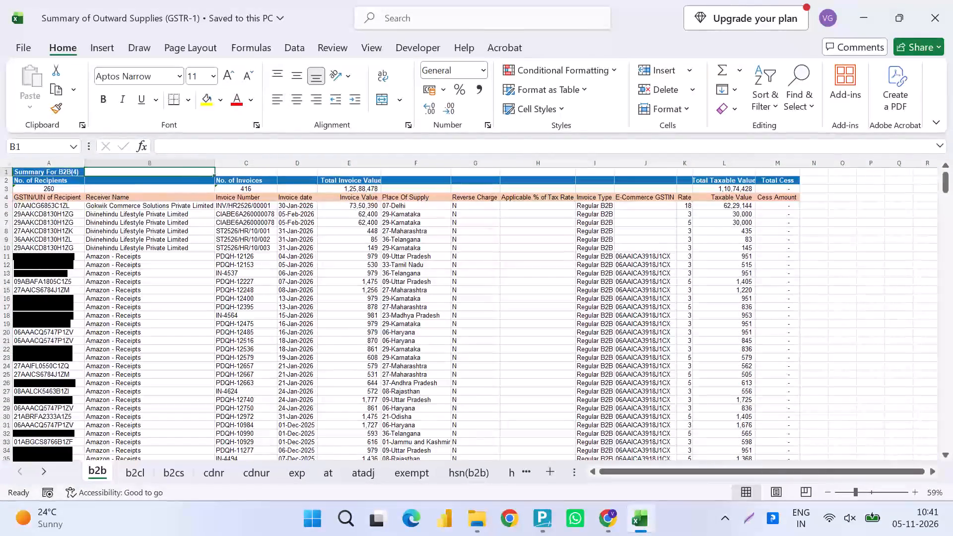
key("Right")
key("Down")
key("Right")
key("Down")
key("Down")
key("Down")
key("shift+space")
key("ctrl+shift+Down")
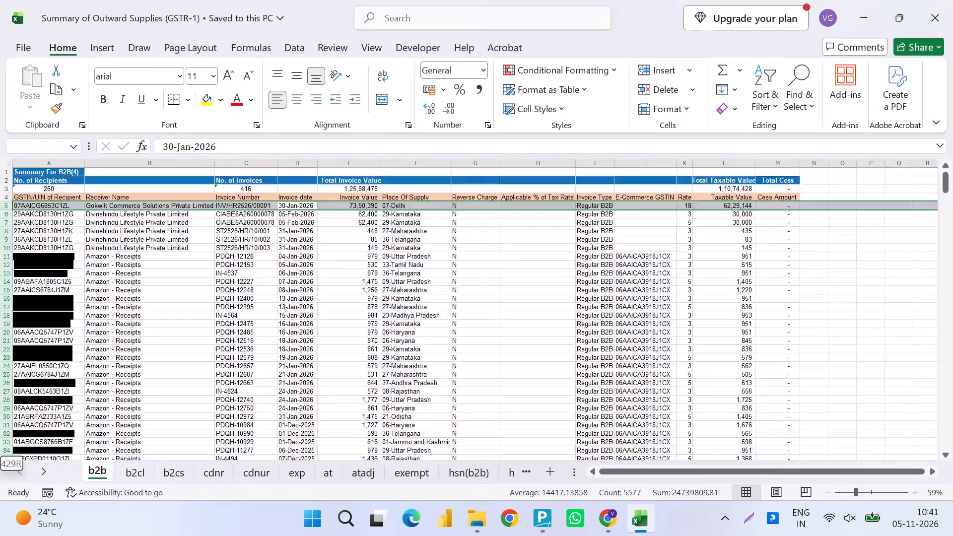
key("Up")
key("Down")
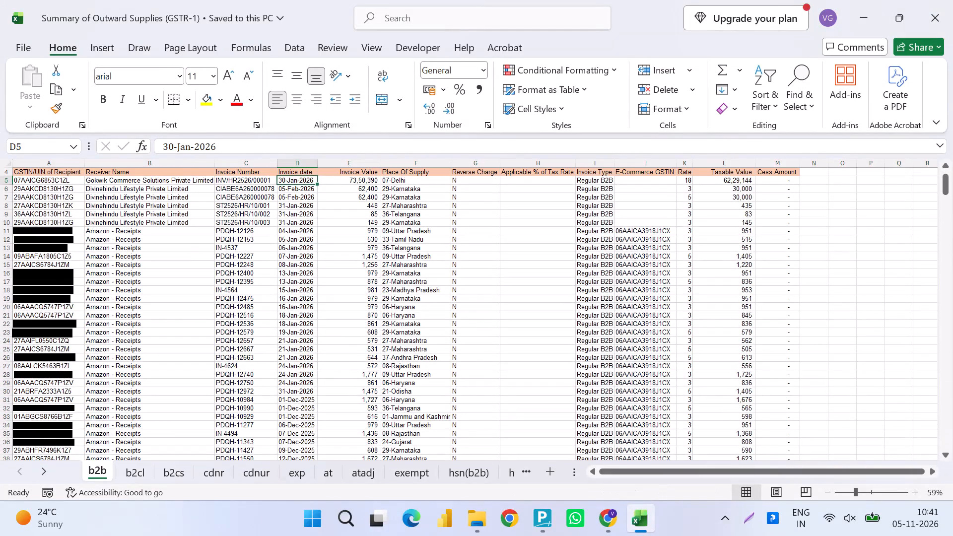
key("shift+space")
key("ctrl+shift+Down")
type("hs")
key("Return")
key("ctrl+s")
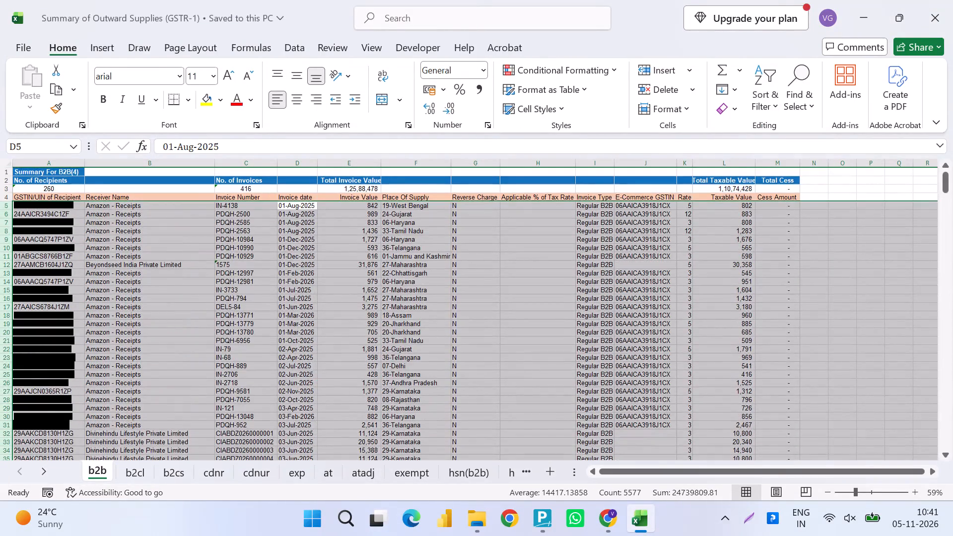
Convert the text-stored invoice dates in D5 to D14 to real dates by re-entering each cell unchanged.
key("ctrl+Down")
key("ctrl+Up")
key("Down")
key("Down")
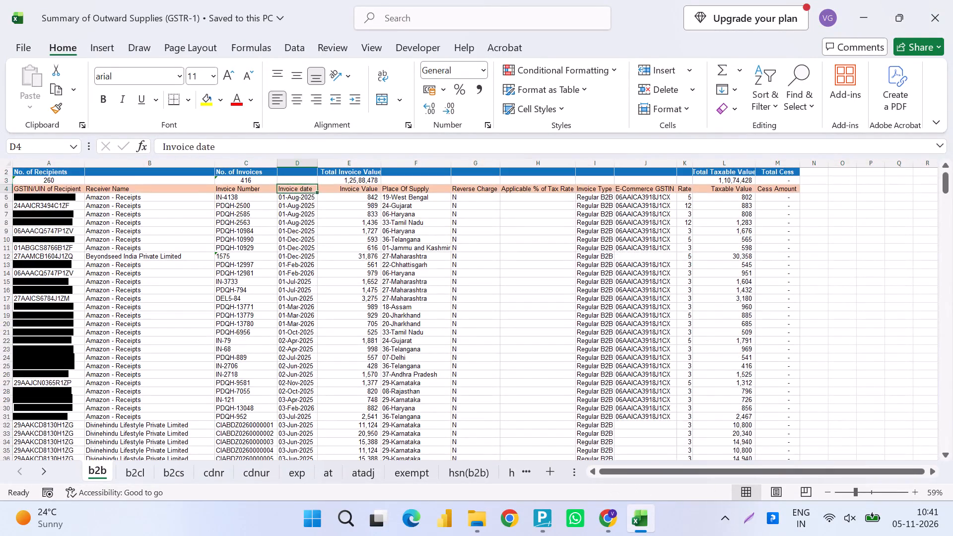
key("Down")
key("F2")
key("Return")
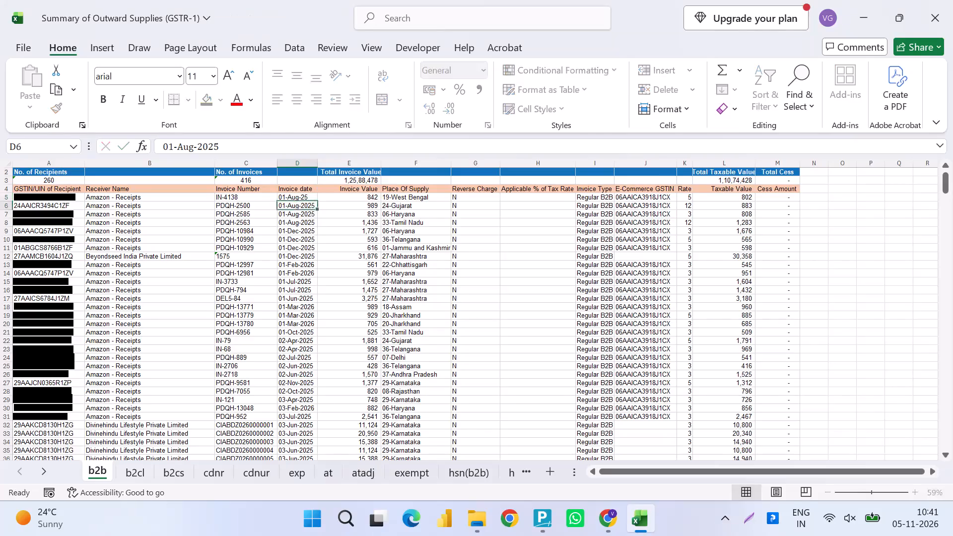
key("F2")
key("Return")
key("F2")
key("Return")
key("F2")
key("Return")
key("F2")
key("Return")
key("F2")
key("Return")
key("F2")
key("Return")
key("F2")
key("Return")
key("F2")
key("Return")
key("F2")
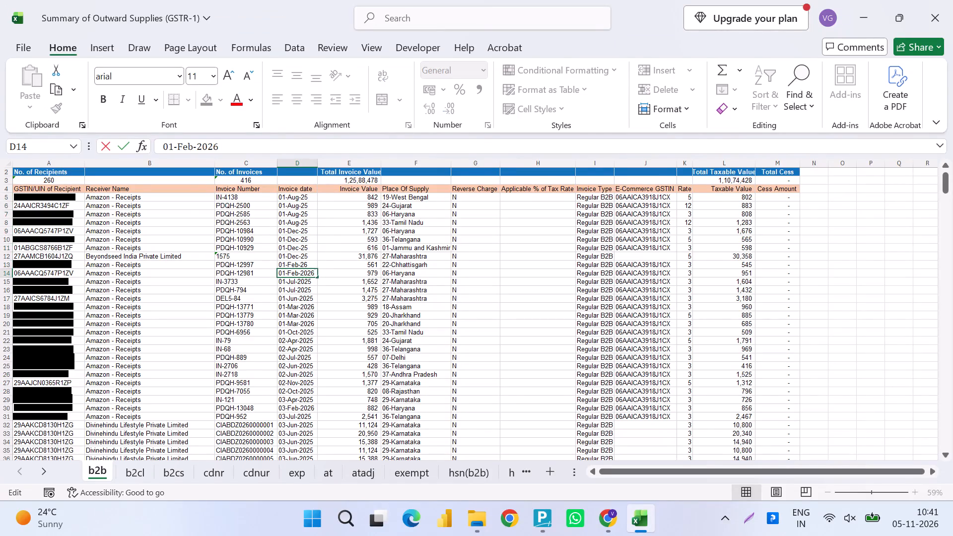
key("ctrl+shift+Down")
key("Escape")
key("F2")
key("Return")
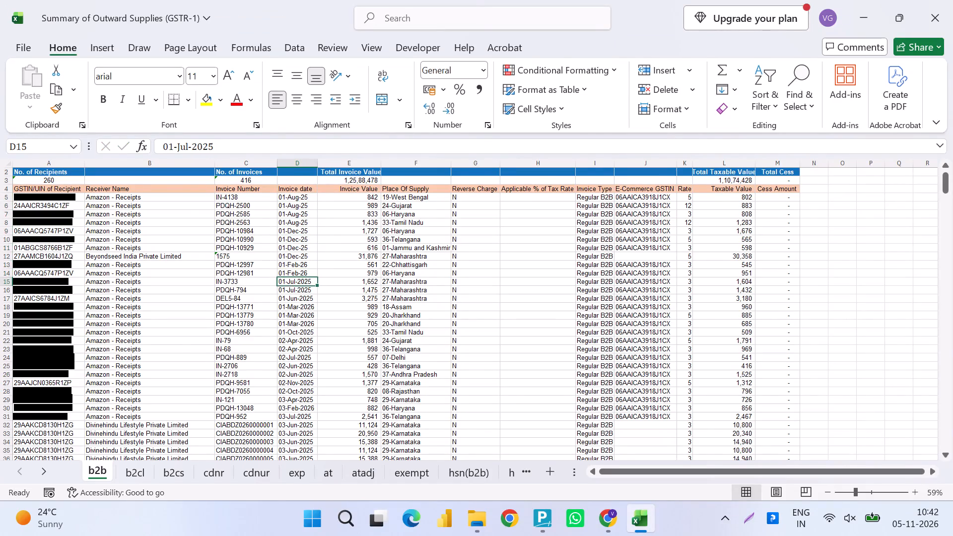
Convert the text-stored invoice dates in D15 to D51 to real dates by re-entering each cell unchanged.
key("ctrl+shift+Down")
key("F2")
key("Return")
key("F2")
key("Return")
key("F2")
key("Return")
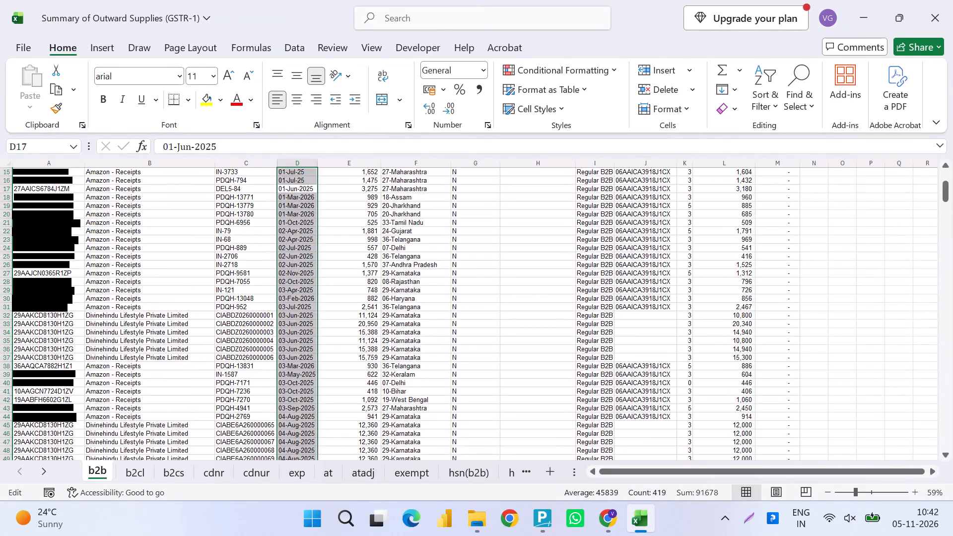
key("F2")
key("Return")
key("F2")
key("Return")
key("F2")
key("Return")
key("F2")
key("Return")
key("F2")
key("Return")
key("F2")
key("Return")
key("F2")
key("Return")
key("F2")
key("Return")
key("F2")
key("Return")
key("F2")
key("Return")
key("F2")
key("Return")
key("F2")
key("Return")
key("F2")
key("Return")
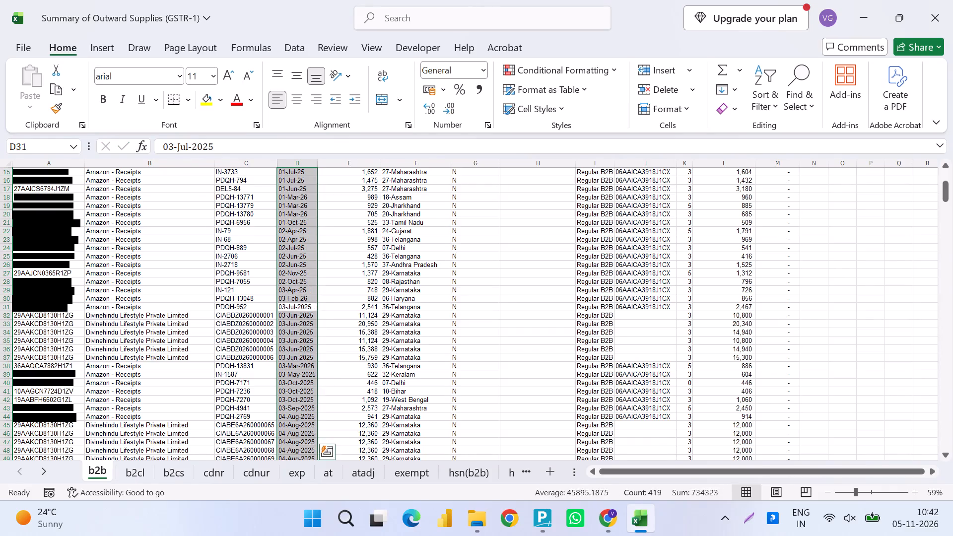
key("F2")
key("Return")
key("F2")
key("Return")
key("F2")
key("Return")
key("F2")
key("Return")
key("F2")
key("Return")
key("F2")
key("Return")
key("F2")
key("Return")
key("F2")
key("Return")
key("F2")
key("Return")
key("F2")
key("Return")
key("F2")
key("Return")
key("F2")
key("Return")
key("F2")
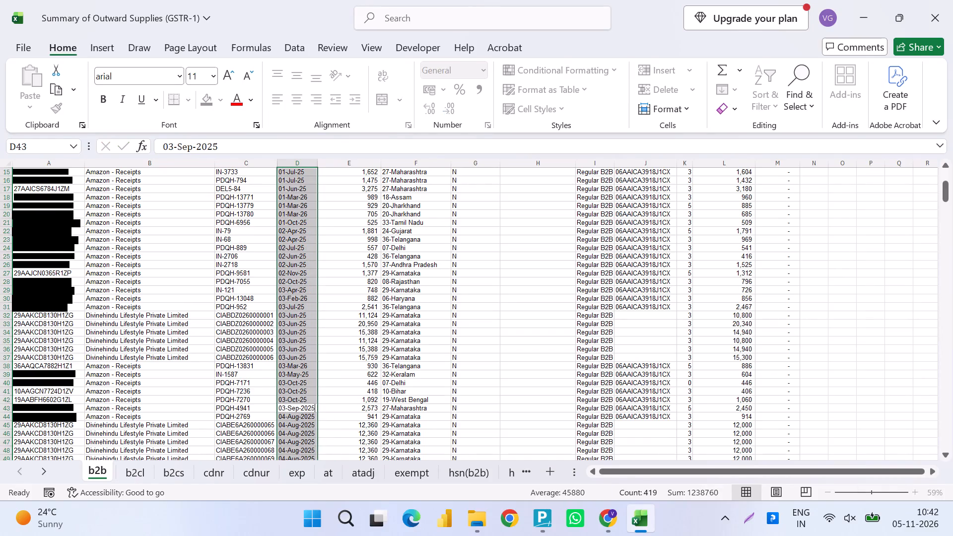
key("Return")
key("F2")
key("F2")
key("Return")
key("F2")
key("Return")
key("F2")
key("Return")
key("F2")
key("Return")
key("F2")
key("Return")
key("F2")
key("Return")
key("F2")
key("Return")
key("F2")
key("Return")
key("F2")
key("Escape")
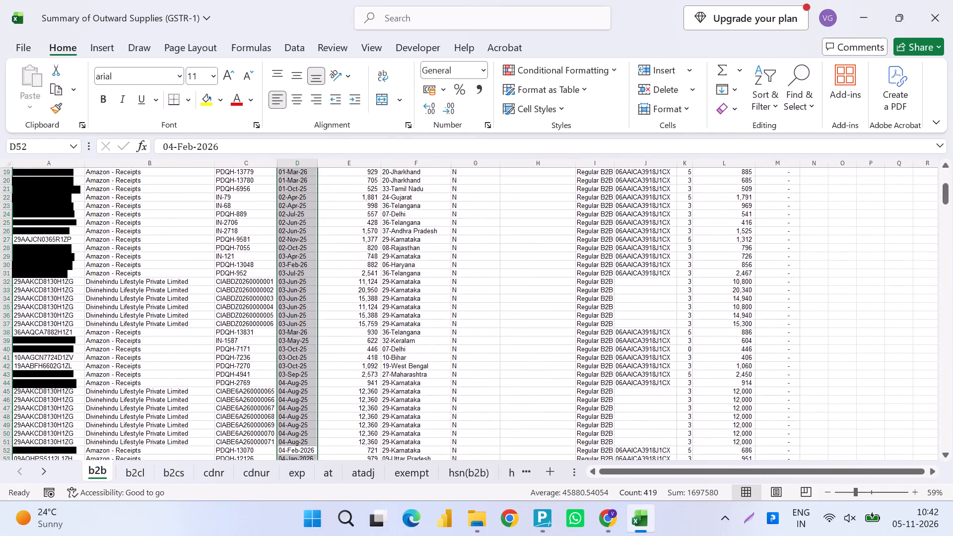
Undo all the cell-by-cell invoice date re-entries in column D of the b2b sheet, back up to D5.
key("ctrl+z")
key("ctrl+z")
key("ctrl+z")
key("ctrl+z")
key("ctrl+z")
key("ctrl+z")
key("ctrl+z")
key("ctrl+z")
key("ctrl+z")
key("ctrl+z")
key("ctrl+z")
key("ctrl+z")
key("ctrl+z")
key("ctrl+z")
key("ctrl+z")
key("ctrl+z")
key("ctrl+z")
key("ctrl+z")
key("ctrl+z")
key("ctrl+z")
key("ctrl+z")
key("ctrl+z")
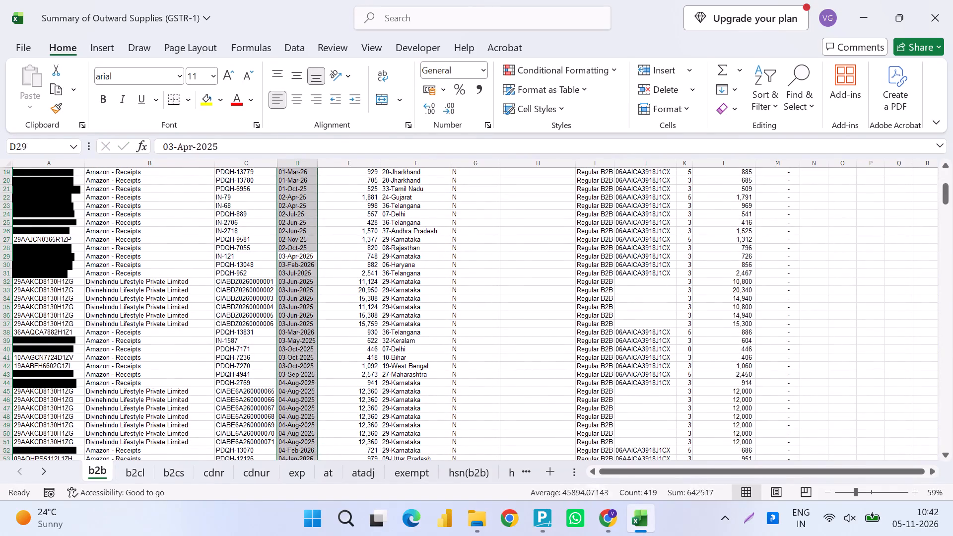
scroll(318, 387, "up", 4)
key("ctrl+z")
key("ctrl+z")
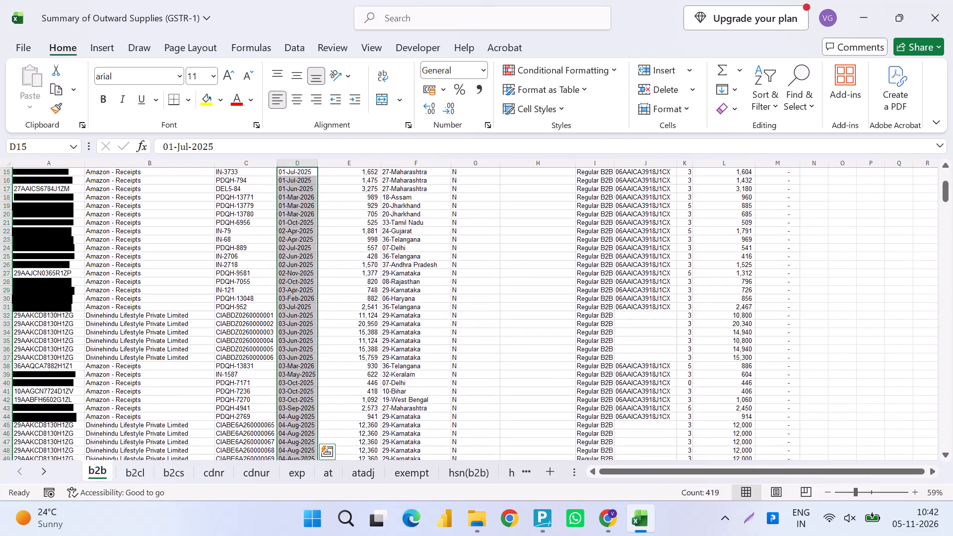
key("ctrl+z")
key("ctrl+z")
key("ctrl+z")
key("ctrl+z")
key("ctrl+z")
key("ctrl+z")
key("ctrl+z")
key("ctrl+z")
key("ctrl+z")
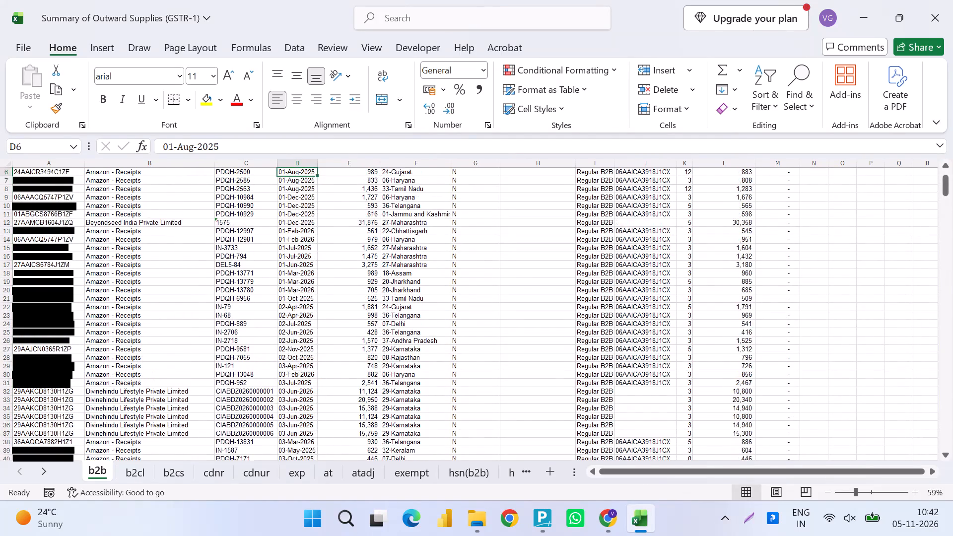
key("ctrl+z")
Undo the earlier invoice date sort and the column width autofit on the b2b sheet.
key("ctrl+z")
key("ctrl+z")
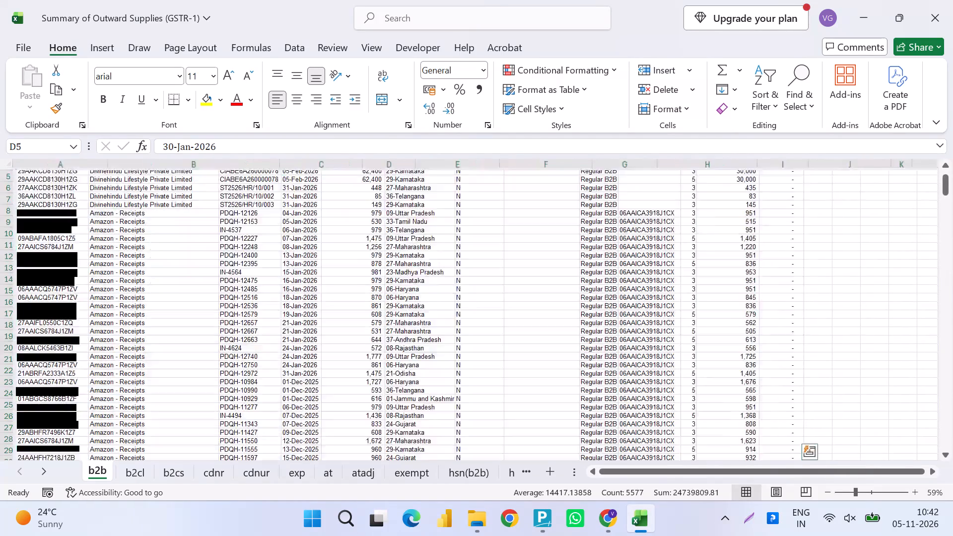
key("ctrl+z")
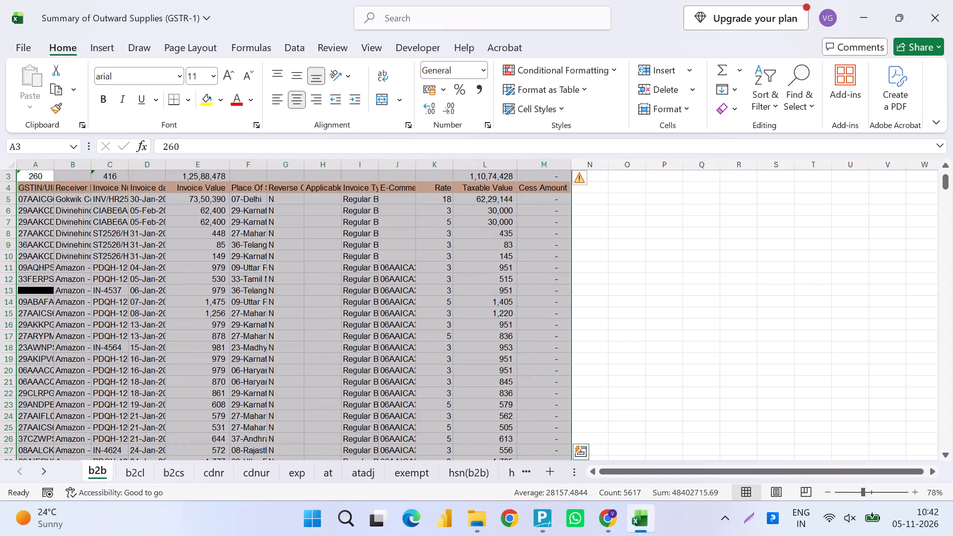
Autofit the column widths of the b2b data again and save the workbook.
key("Escape")
key("alt+h")
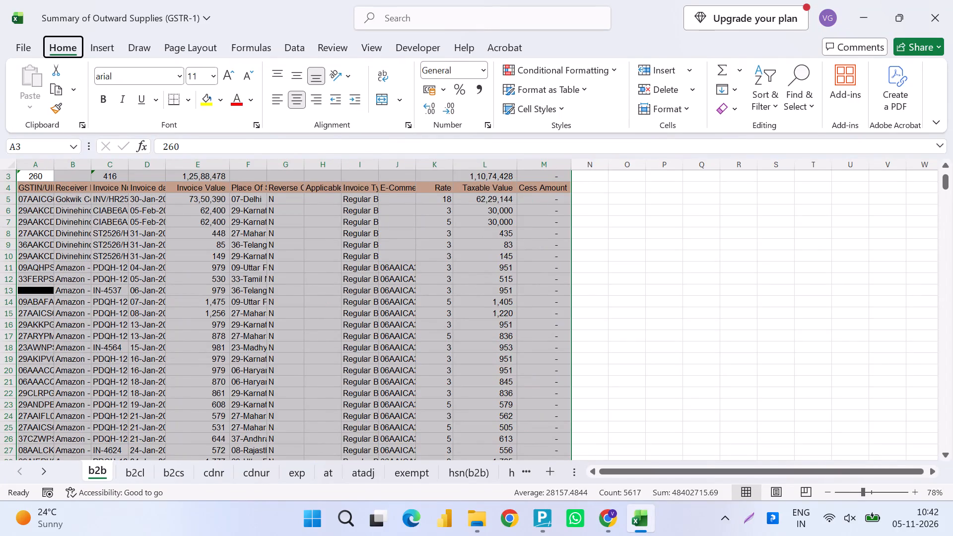
type("oi")
key("ctrl+s")
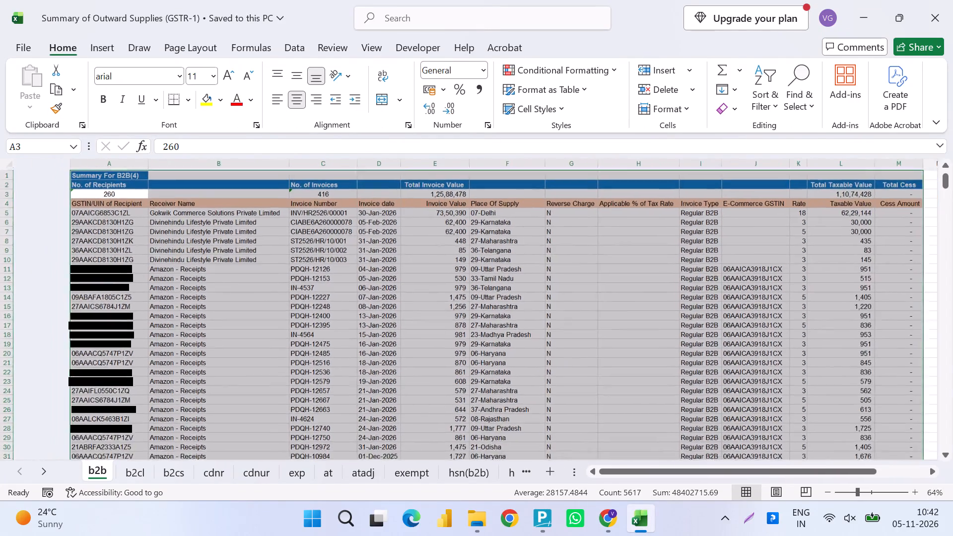
Insert a blank column before the GSTIN/UIN of Recipient column on the b2b sheet.
left_click(270, 189)
key("F2")
key("Return")
key("Right")
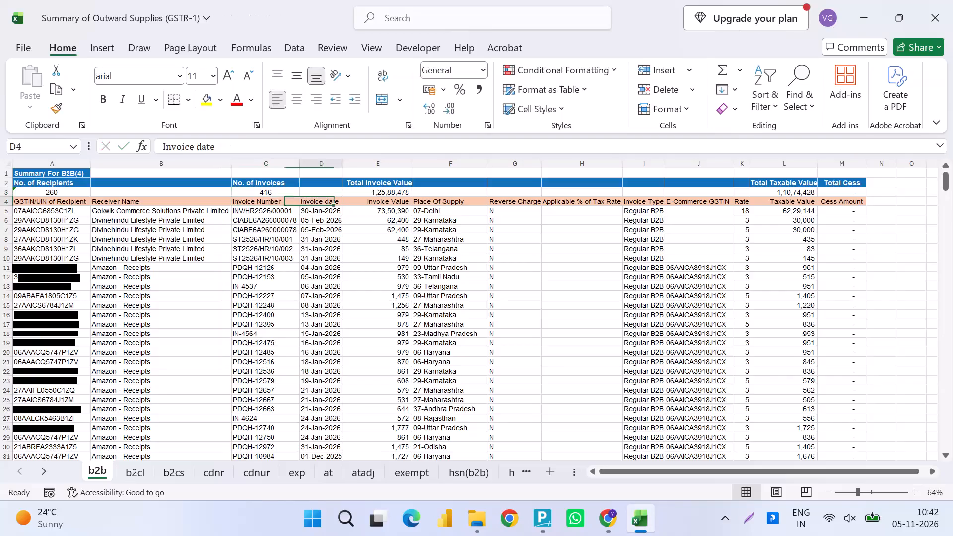
key("Right")
key("Down")
key("Left")
key("ctrl+Left")
key("ctrl+Left")
key("ctrl+space")
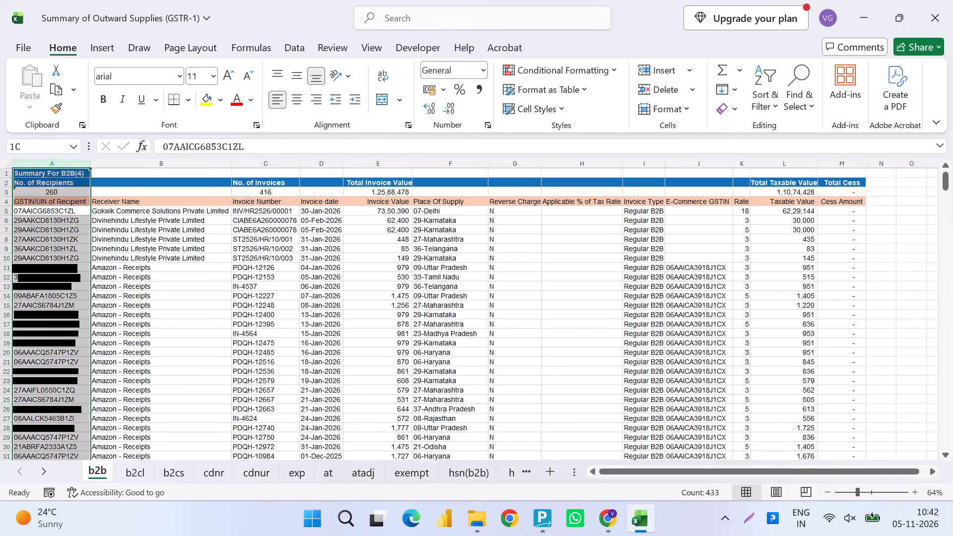
key("ctrl+shift+equal")
Number the b2b records in the blank column A with a fill series starting at 1 in A5 and running to A433.
key("Left")
key("Right")
key("Down")
key("Left")
key("Up")
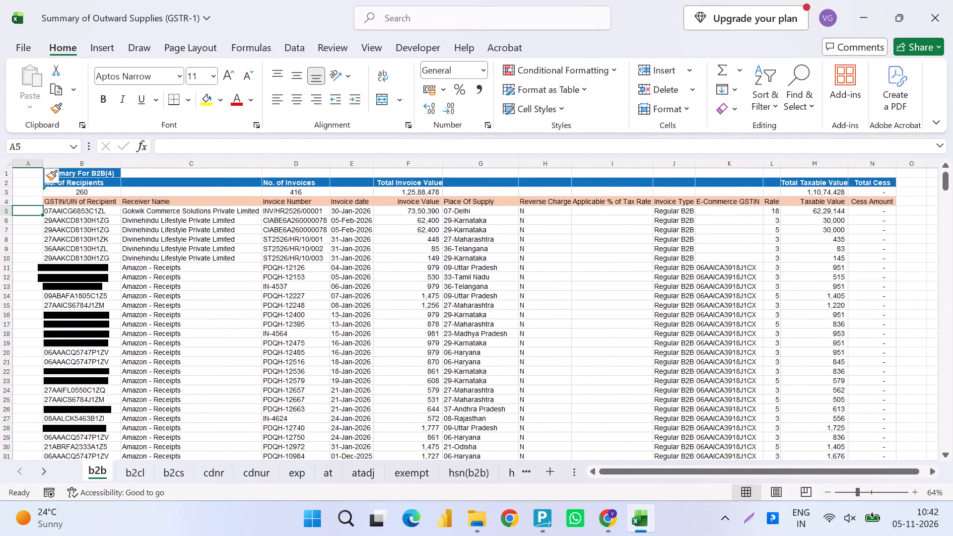
key("1")
key("Return")
key("Right")
key("ctrl+Down")
key("Left")
key("ctrl+shift+Up")
key("alt+h")
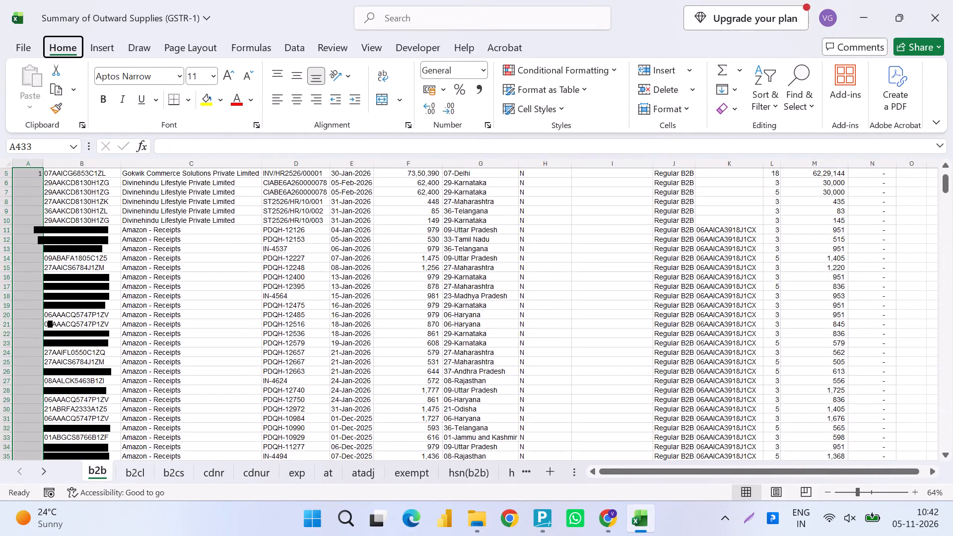
type("fis")
key("Return")
key("ctrl+Up")
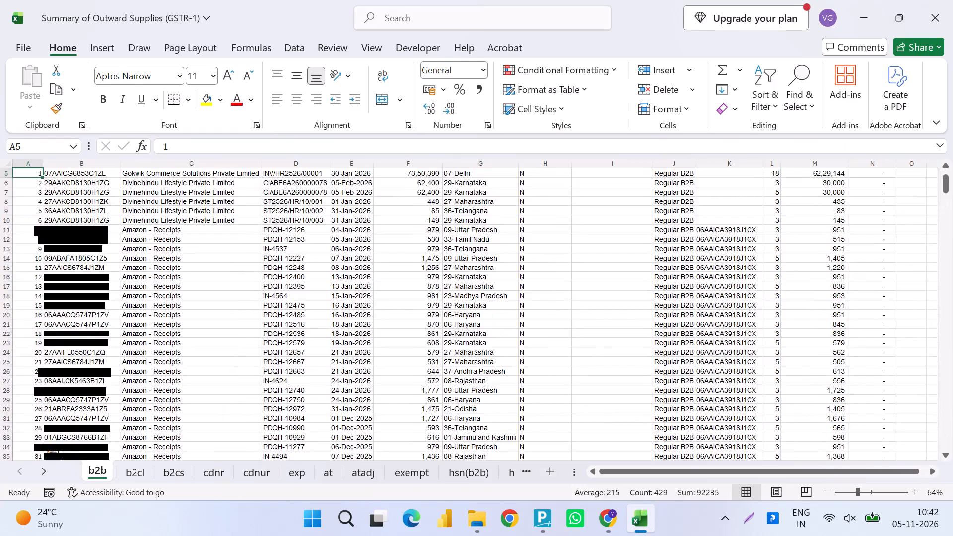
Highlight duplicate values in the Invoice Number column with the default light red conditional format.
key("Up")
key("Up")
key("Up")
key("Down")
key("Down")
key("Up")
key("Right")
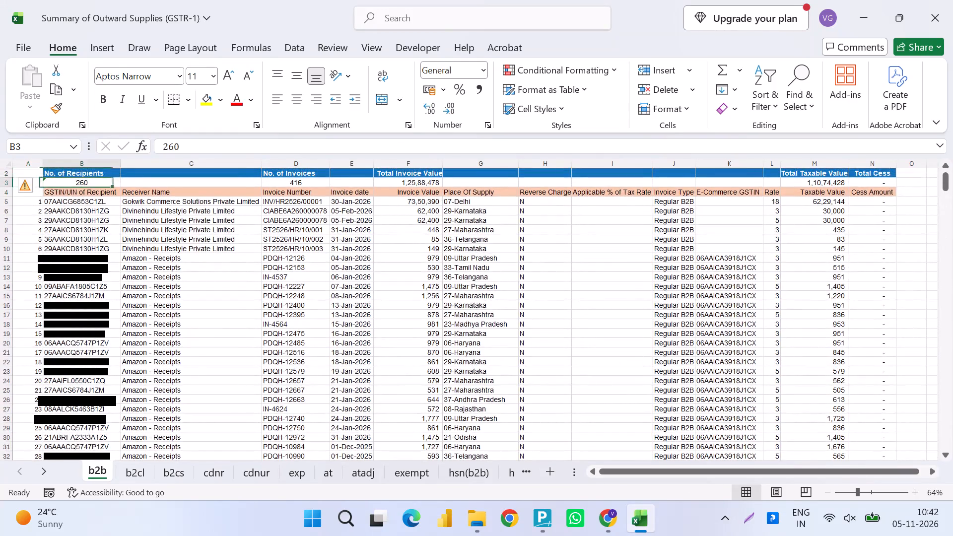
key("Down")
key("Right")
key("Right")
key("Right")
key("Down")
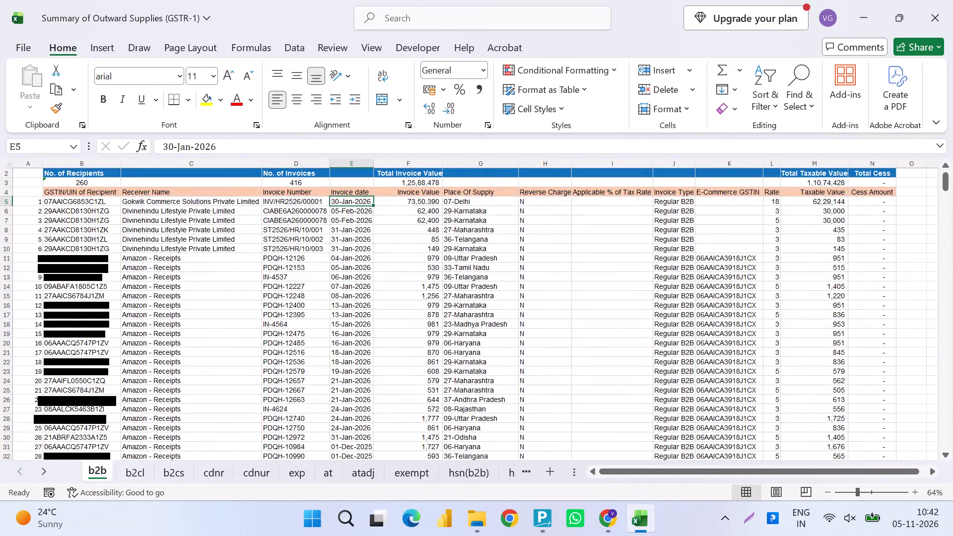
key("Left")
key("ctrl+space")
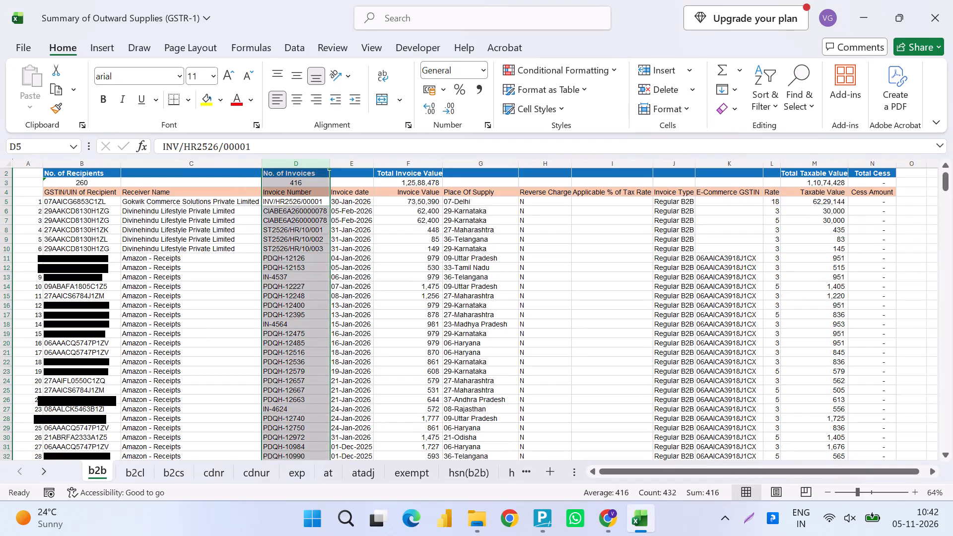
left_click(549, 62)
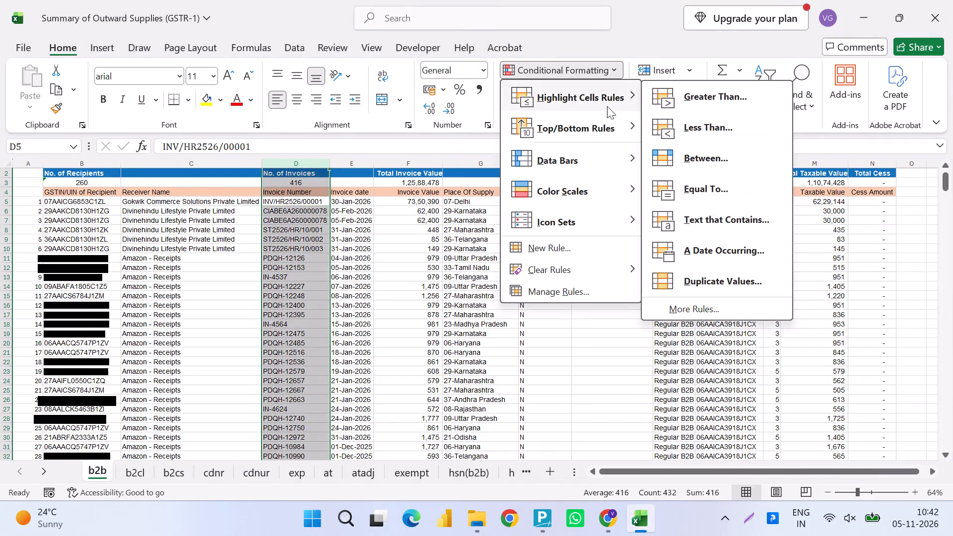
left_click(696, 277)
key("Return")
key("Return")
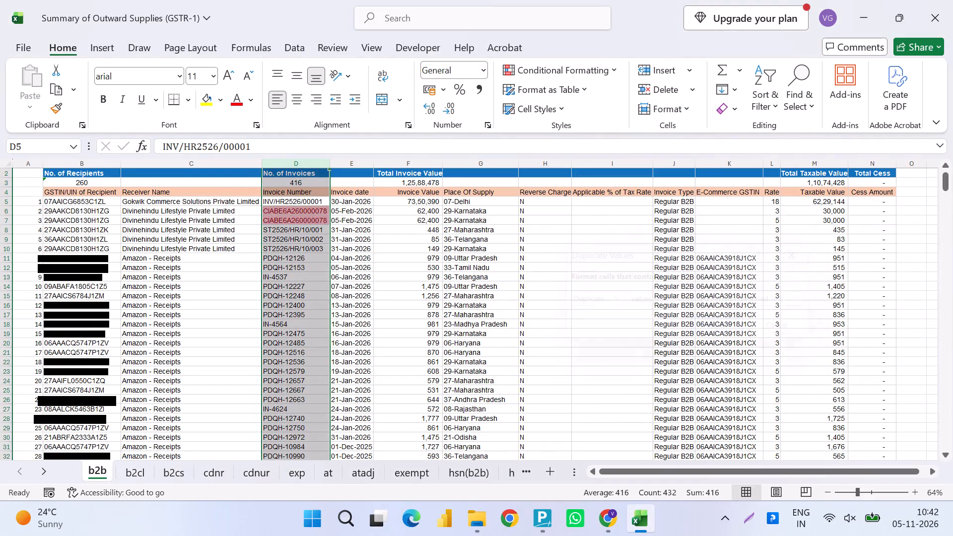
Convert the text-stored invoice dates from E5 down to the last record into real dates with Text to Columns at default settings.
key("Right")
key("Up")
key("Left")
key("Right")
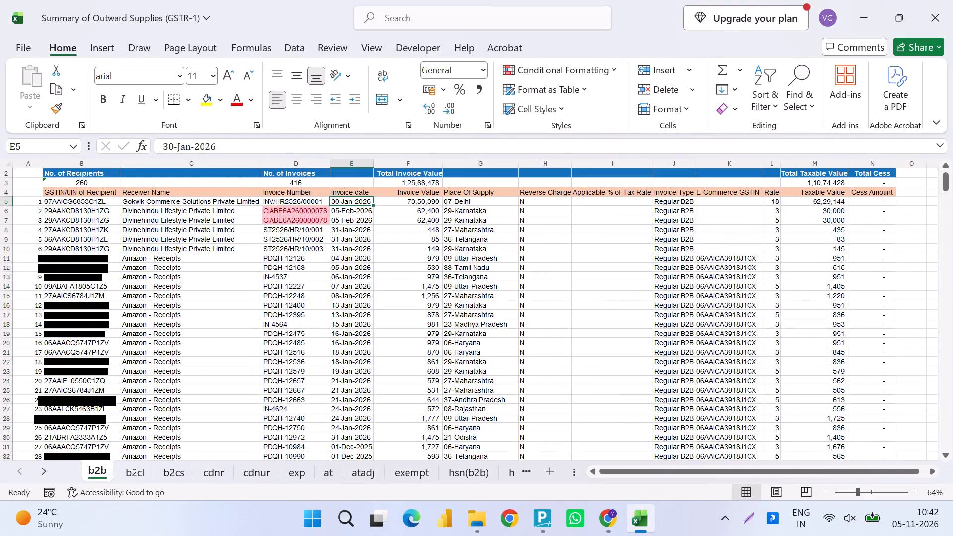
key("ctrl+shift+Down")
key("shift+space")
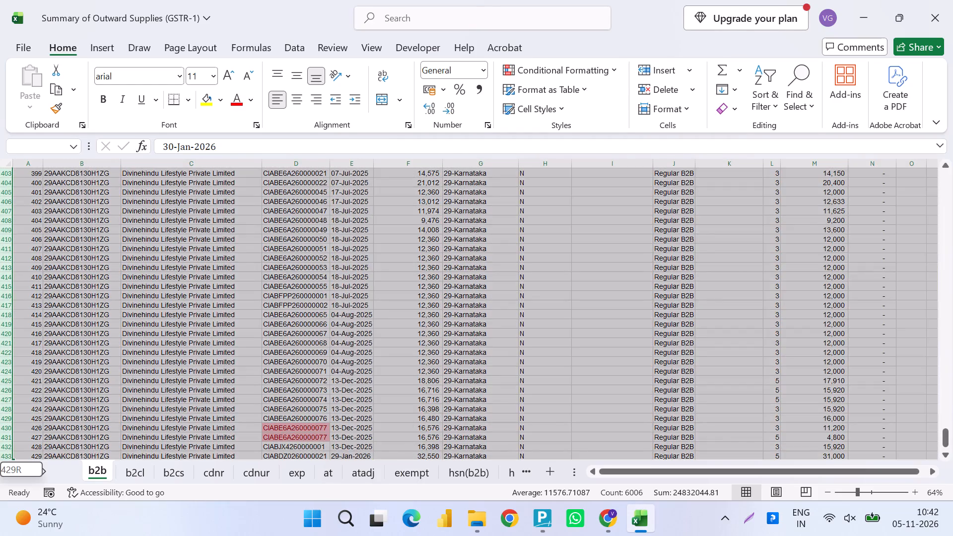
key("Up")
key("Down")
key("ctrl+shift+Down")
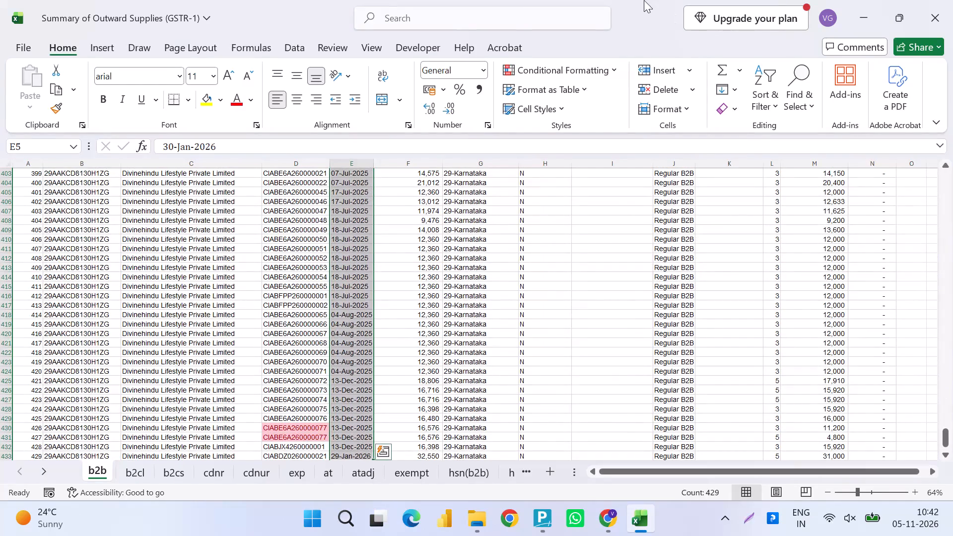
left_click(303, 41)
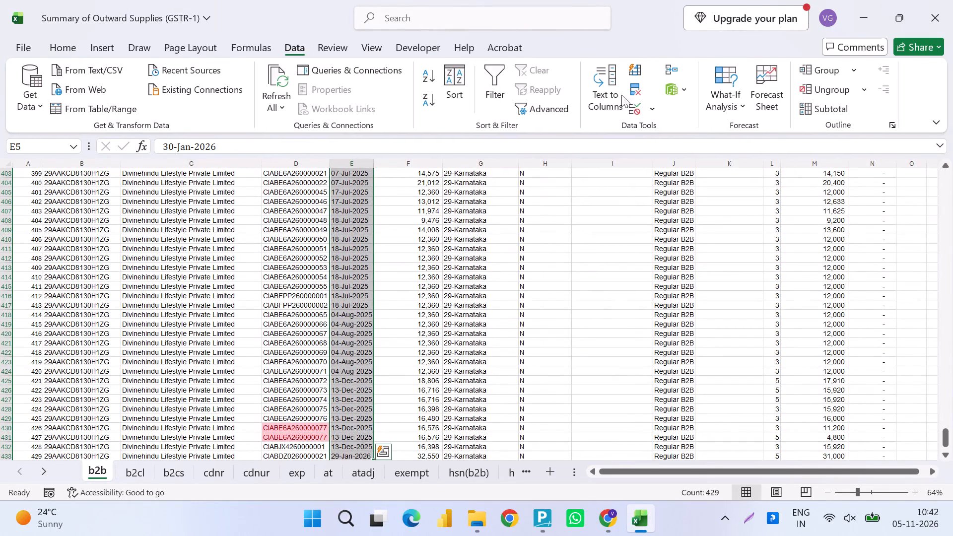
left_click(609, 100)
key("Return")
key("Return")
key("Return")
key("Return")
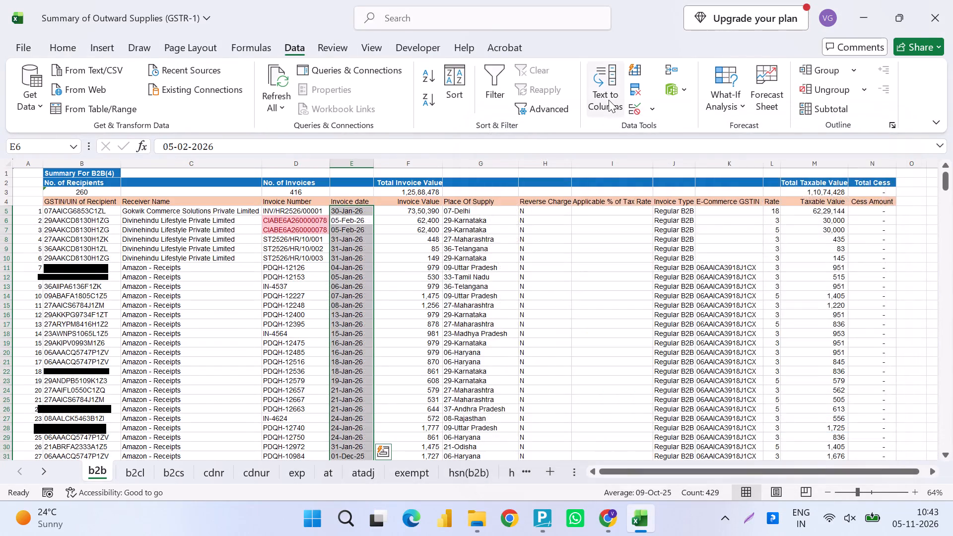
Custom sort the b2b records by Invoice date oldest to newest and by Invoice Number A to Z, sorting text-stored numbers separately.
key("Up")
key("Down")
key("Left")
key("Up")
key("Right")
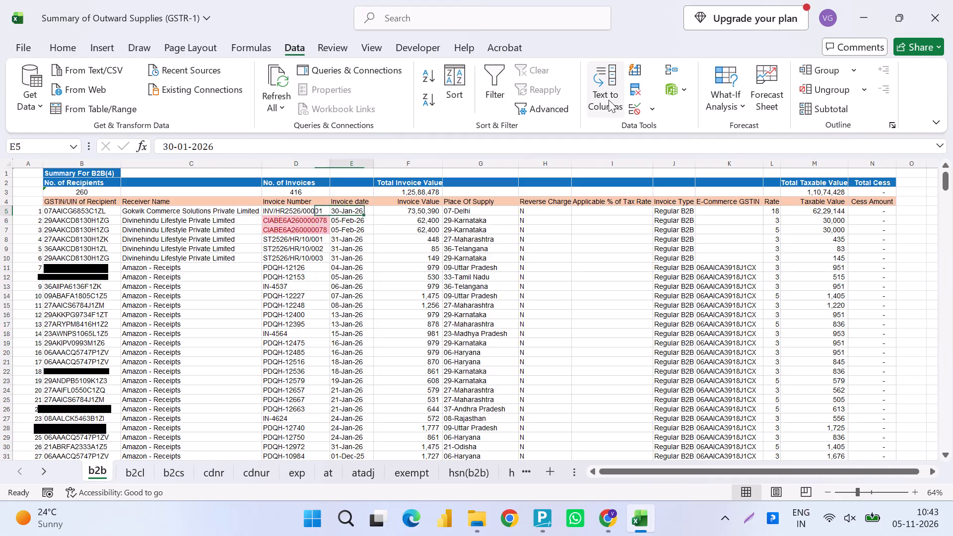
key("shift+space")
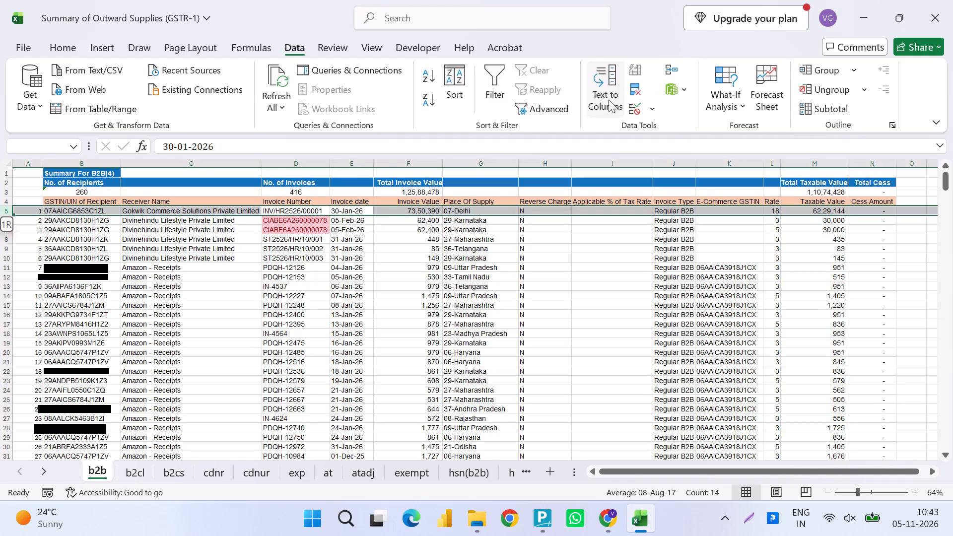
key("Down")
key("Up")
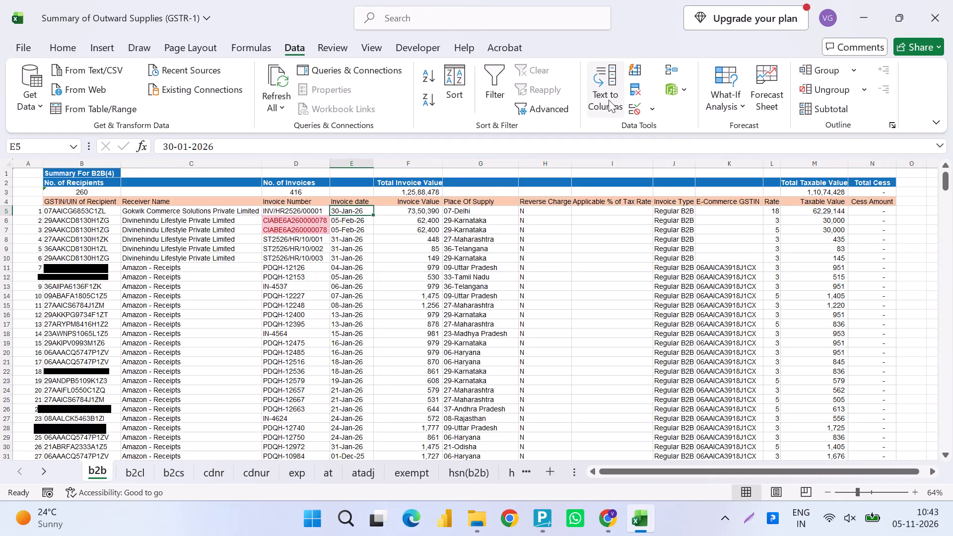
key("ctrl+space")
key("Down")
key("Up")
key("ctrl+shift+Down")
key("shift+space")
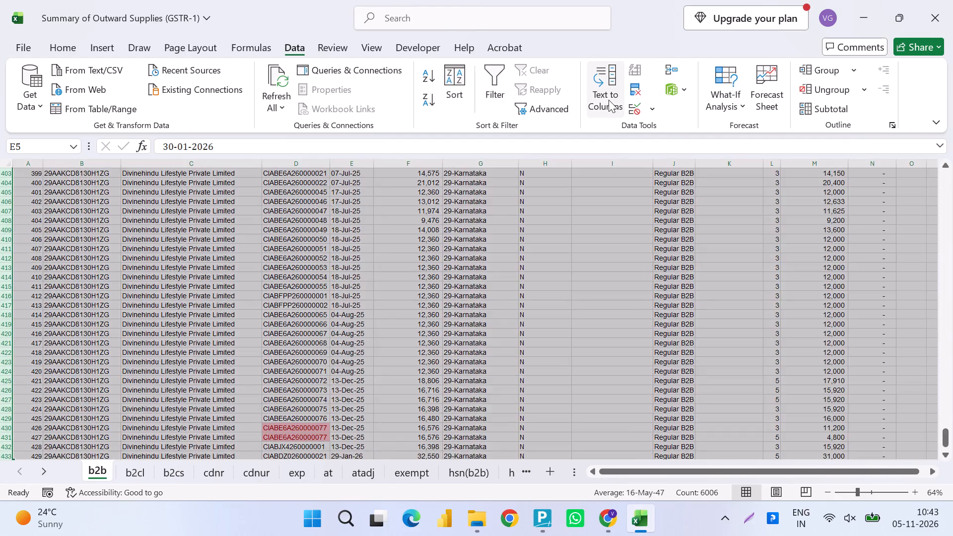
left_click(58, 44)
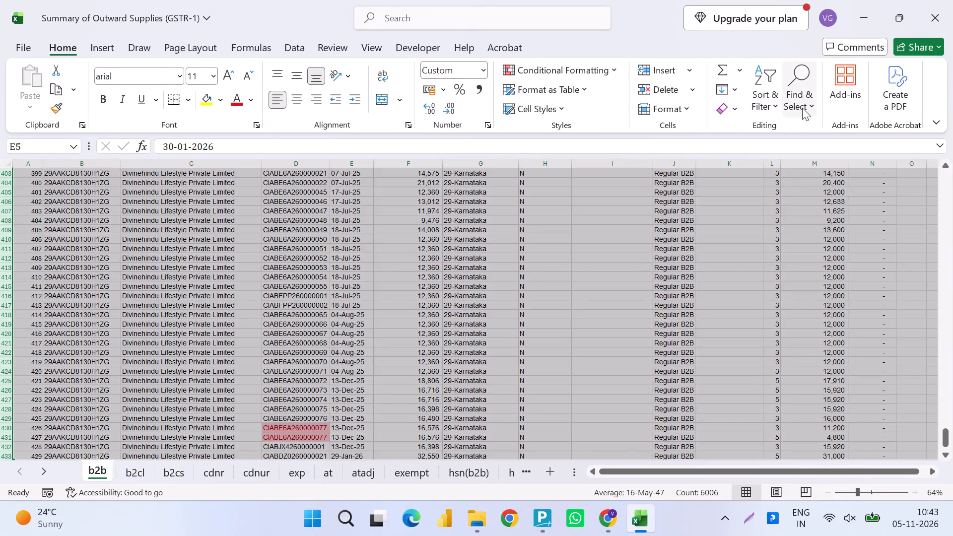
left_click(756, 106)
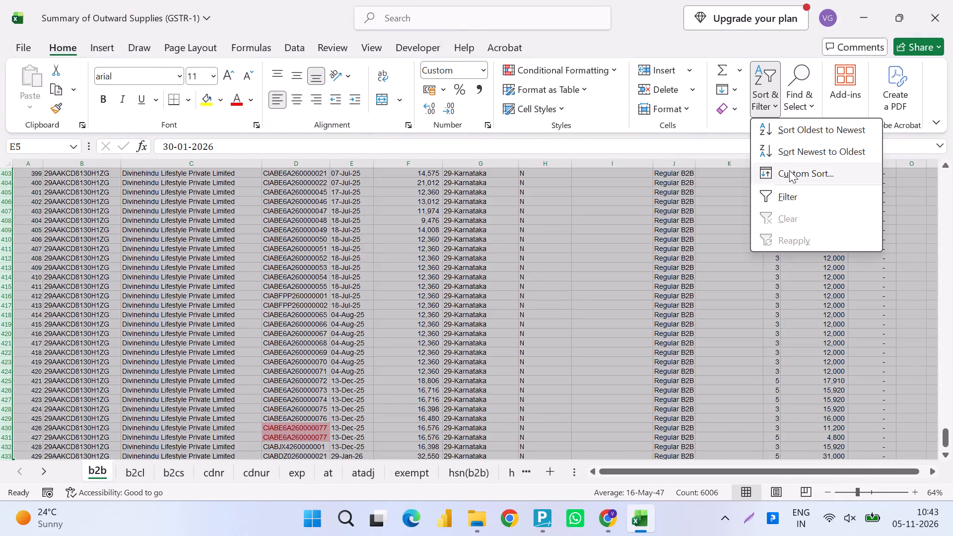
left_click(789, 170)
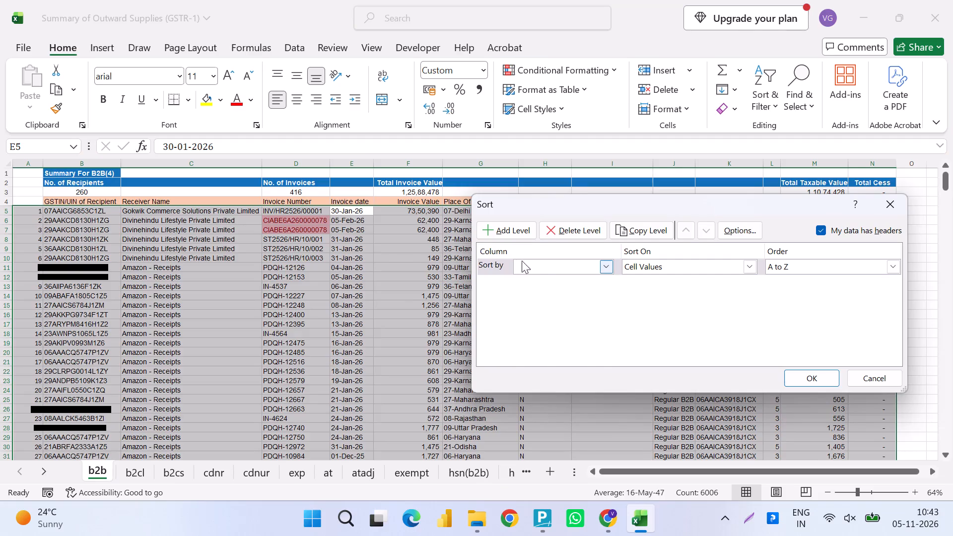
left_click(538, 260)
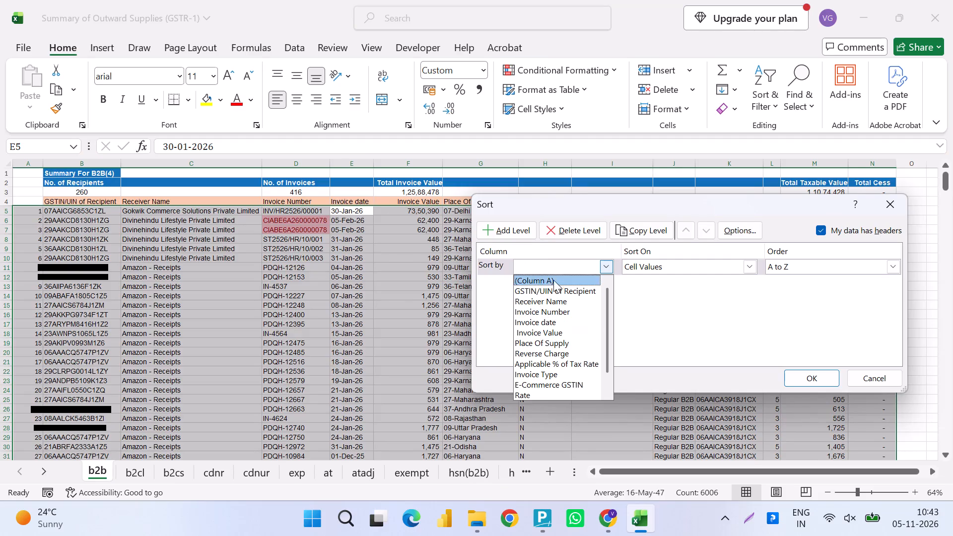
left_click(556, 318)
left_click(525, 232)
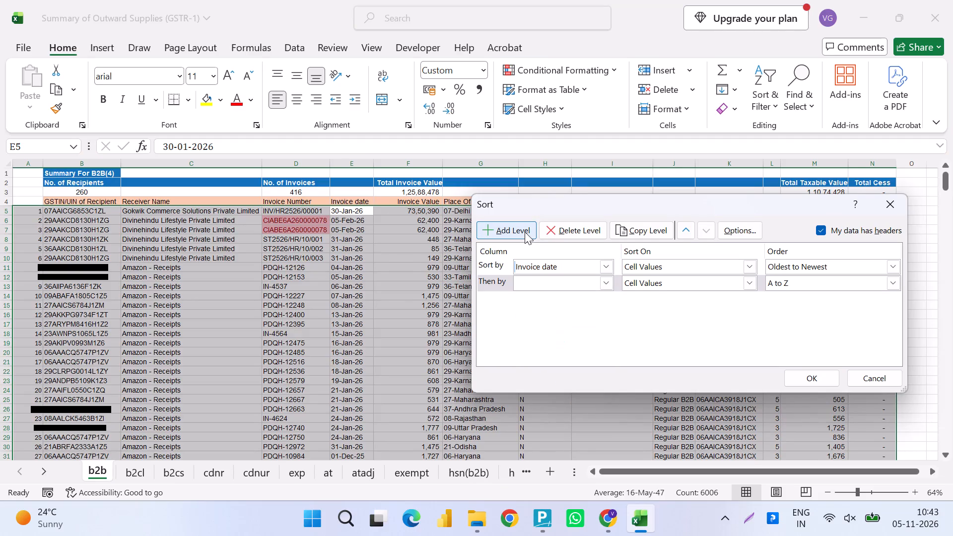
left_click(544, 277)
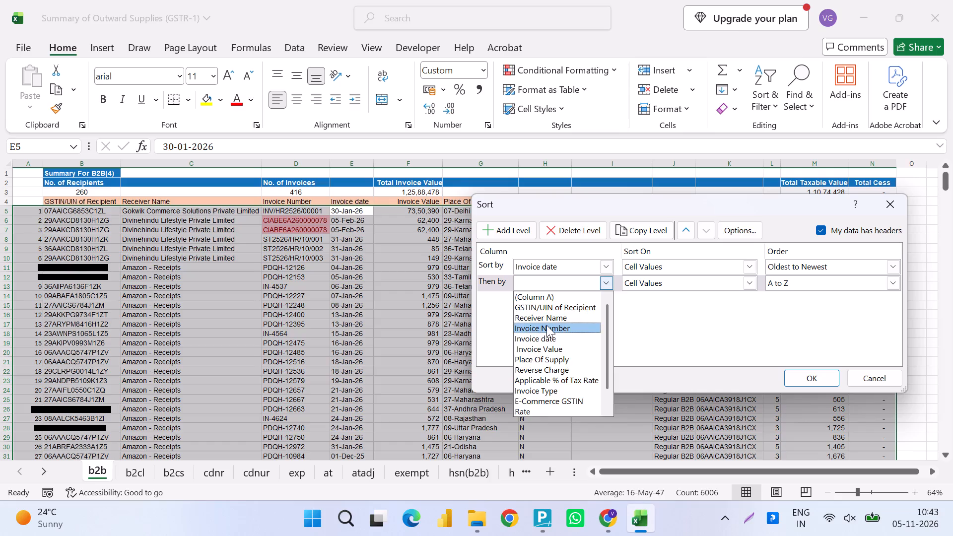
left_click(546, 326)
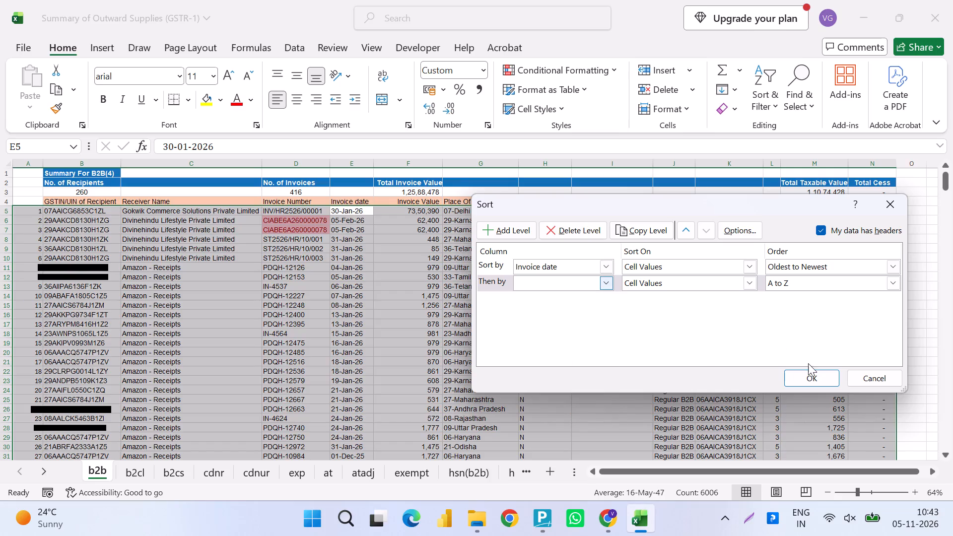
left_click(806, 378)
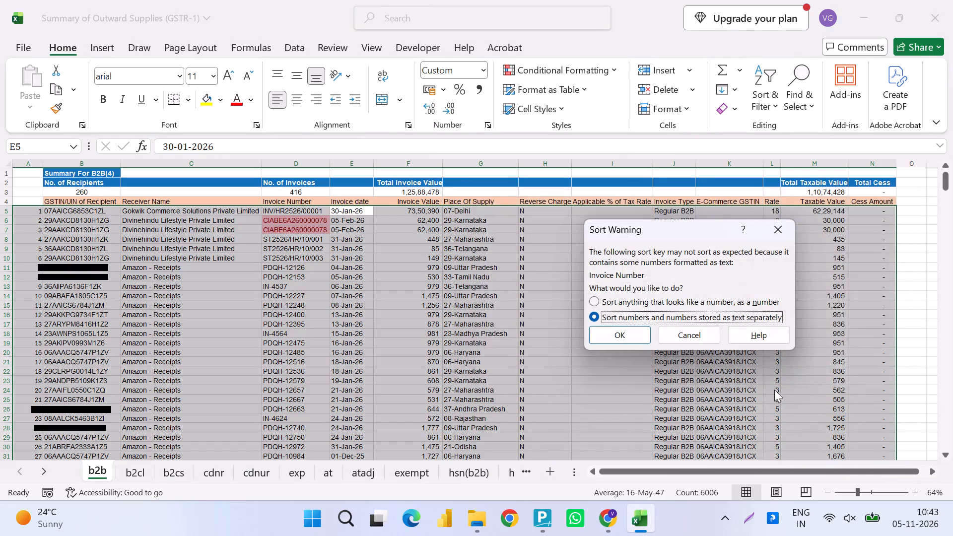
left_click(630, 338)
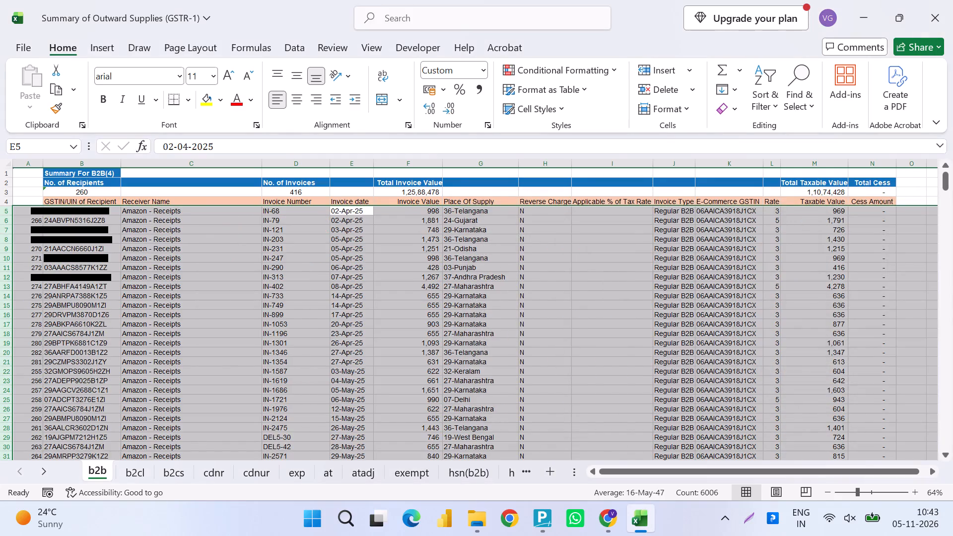
Look through the sorted b2b records to check the invoice date order and the highlighted duplicate invoice numbers.
scroll(439, 343, "down", 10)
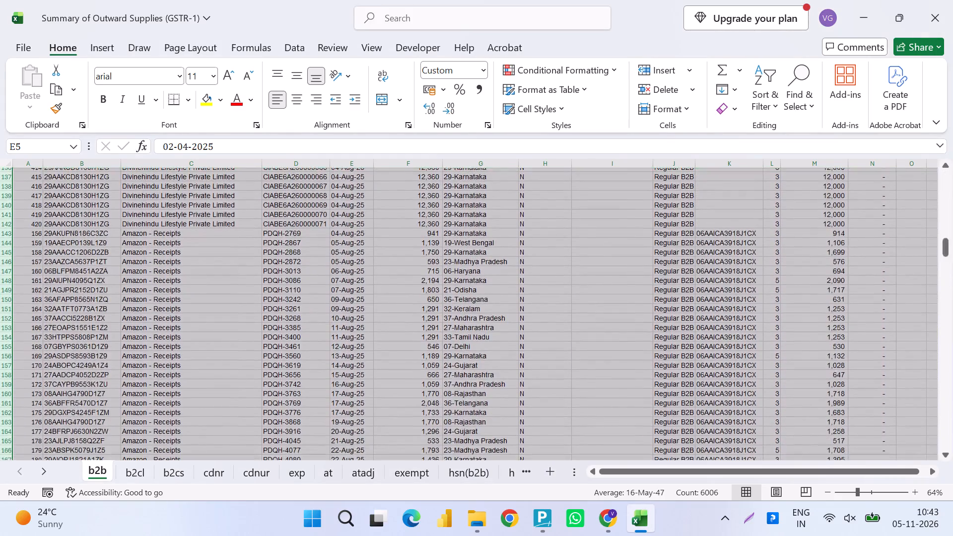
scroll(439, 343, "down", 11)
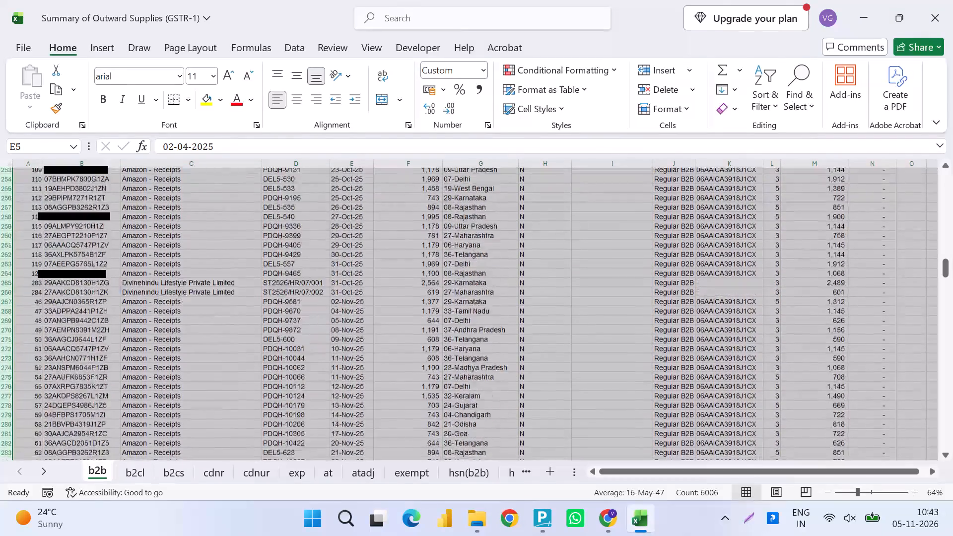
scroll(439, 343, "down", 3)
scroll(439, 343, "up", 2)
scroll(439, 343, "down", 1)
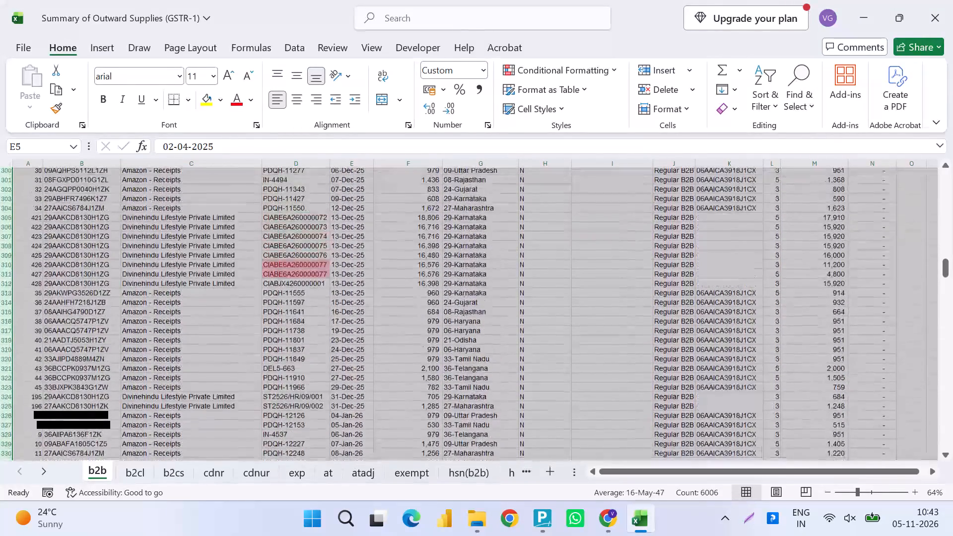
scroll(439, 343, "down", 1)
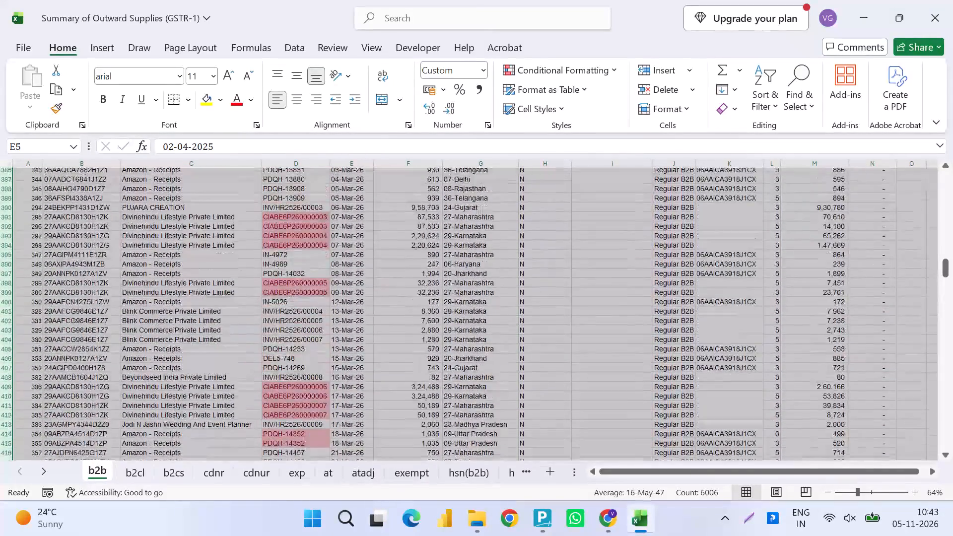
scroll(439, 343, "up", 15)
Save the GSTR-1 workbook with the sorted b2b sheet.
key("ctrl+s")
key("ctrl+s")
key("ctrl+s")
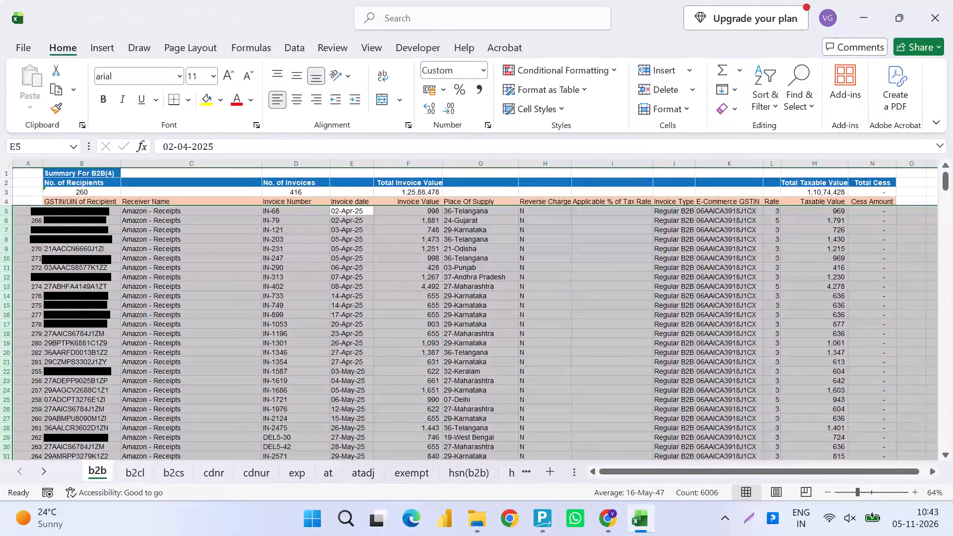
key("ctrl+Left")
key("ctrl+s")
key("ctrl+s")
key("ctrl+s")
key("ctrl+s")
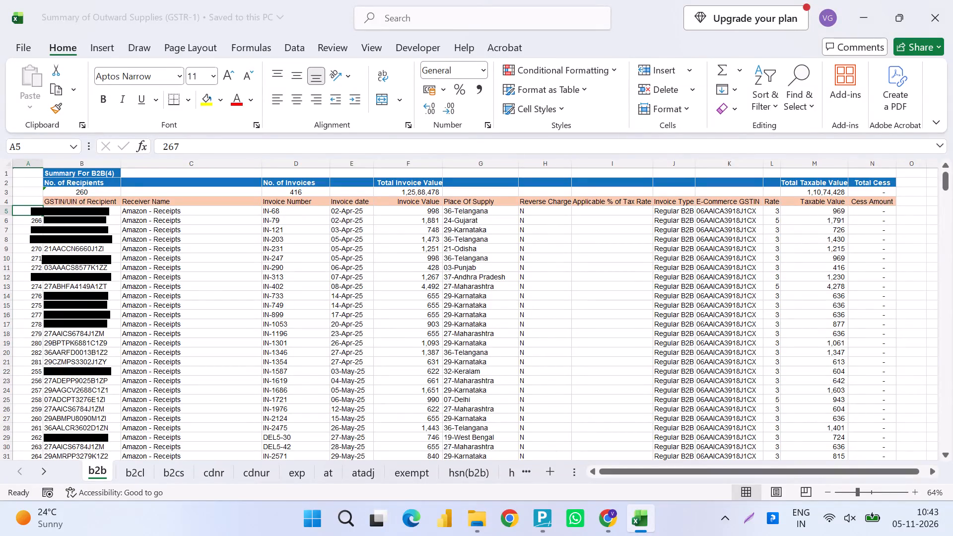
Check where the numbered b2b records end in column A and save the workbook again.
key("Right")
key("Left")
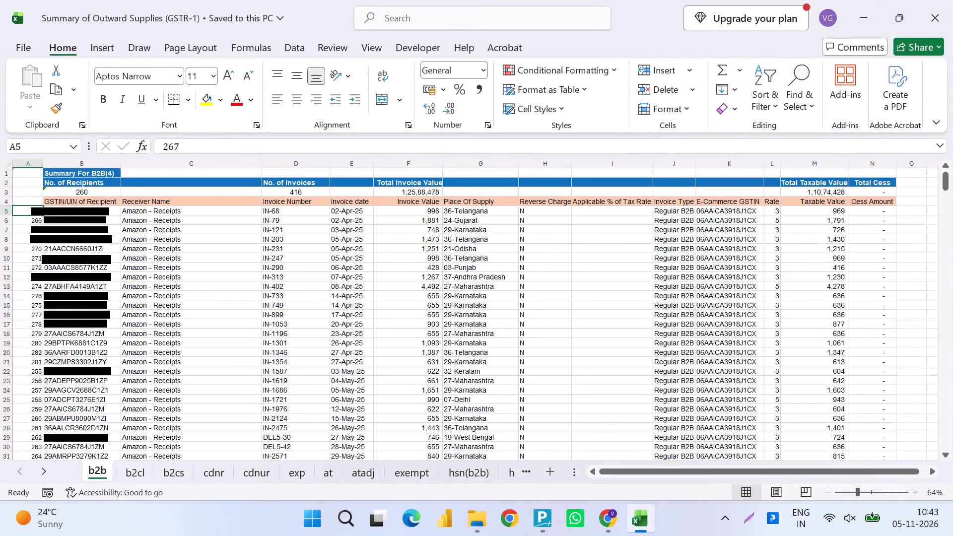
key("ctrl+Down")
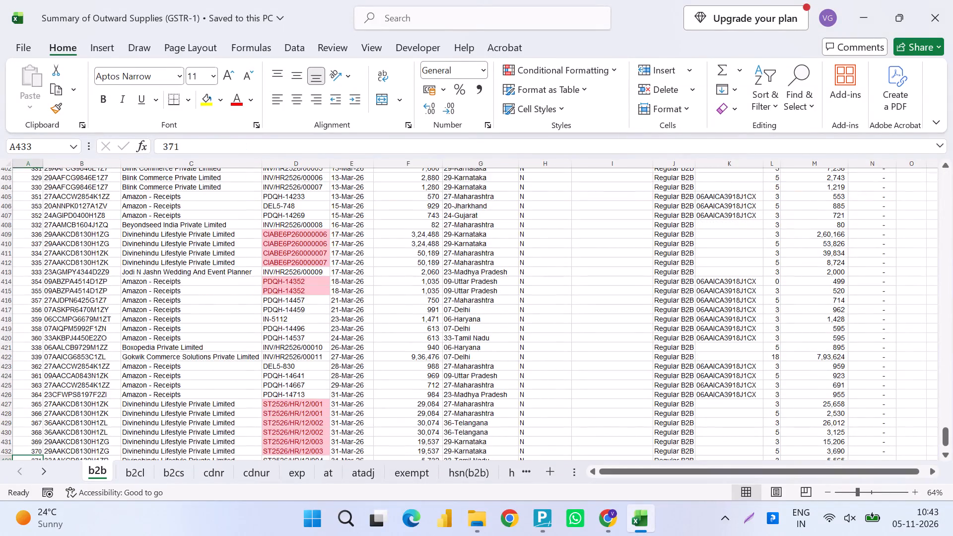
key("Down")
key("Down")
key("Up")
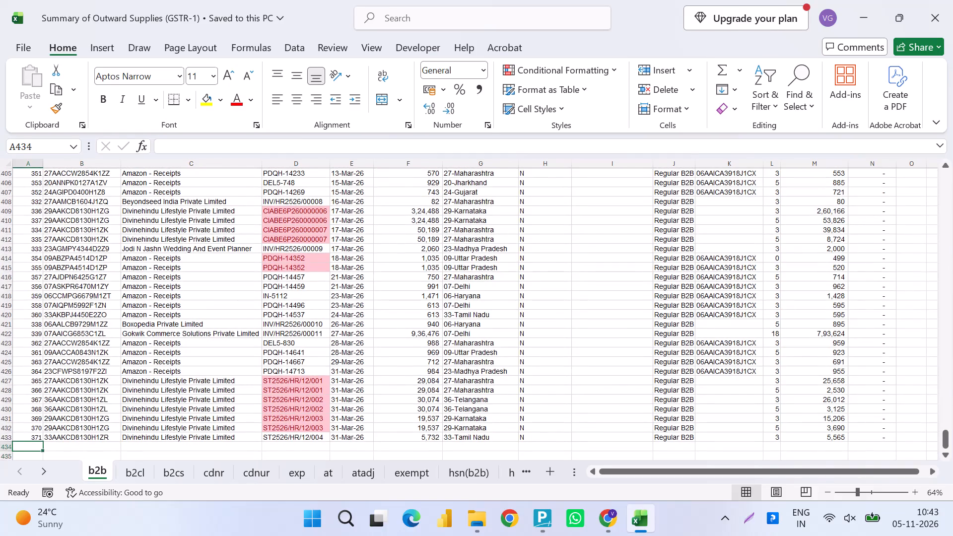
key("ctrl+Up")
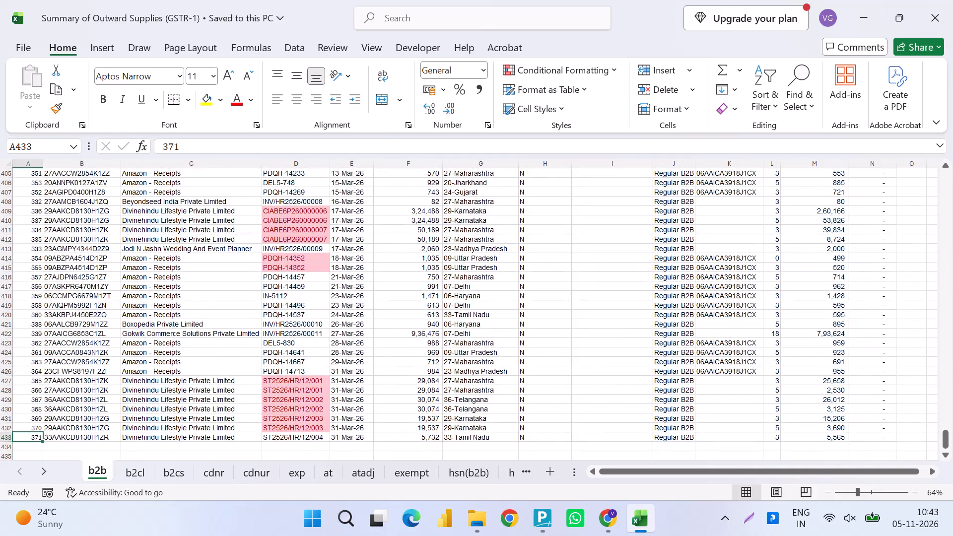
key("ctrl+Up")
key("ctrl+s")
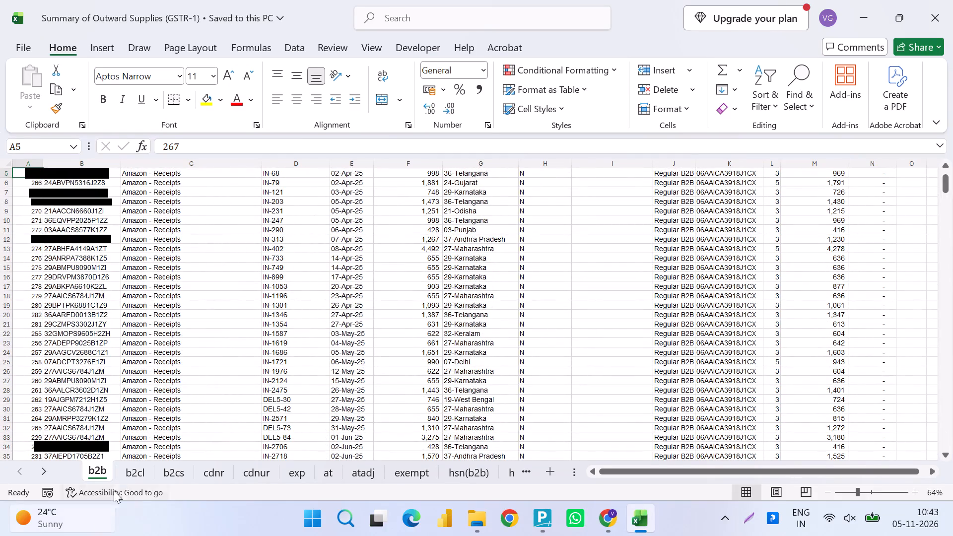
AutoFit the column widths of the whole data range on the b2cl sheet.
left_click(136, 479)
key("Down")
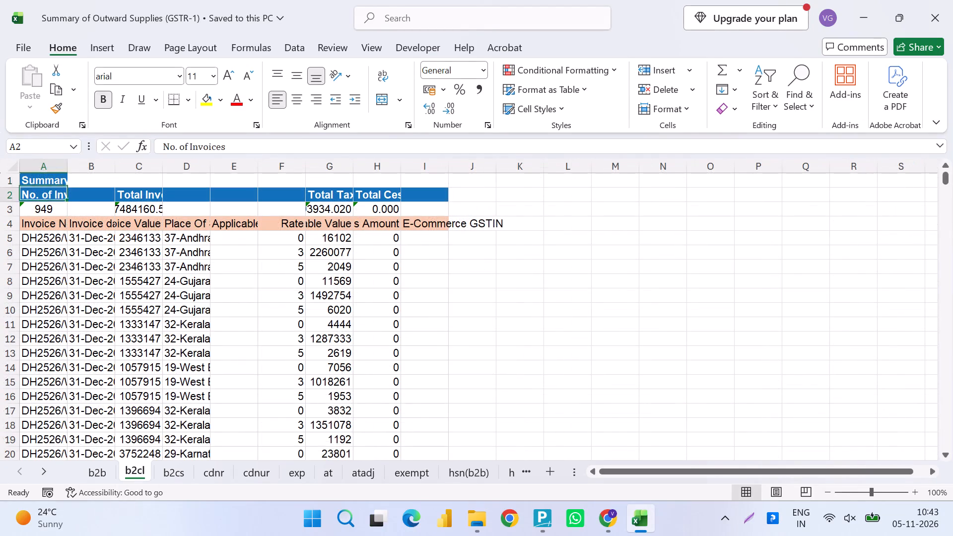
key("Right")
key("Down")
key("Left")
key("ctrl+a")
type("hoi")
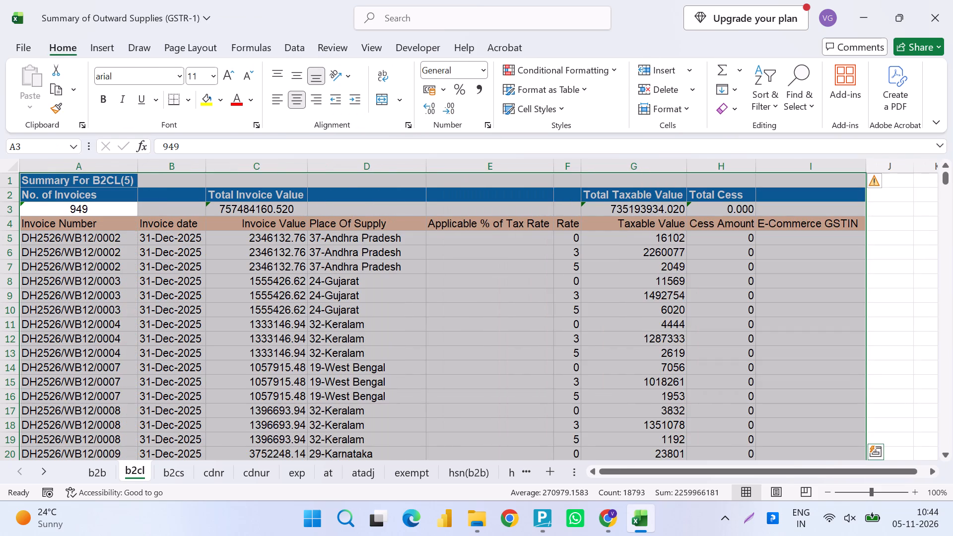
Re-enter the text-stored invoice dates on the b2cl sheet one by one from B5 to B18 as real dates.
key("Right")
key("Up")
key("Down")
key("Left")
key("Down")
key("Right")
key("Down")
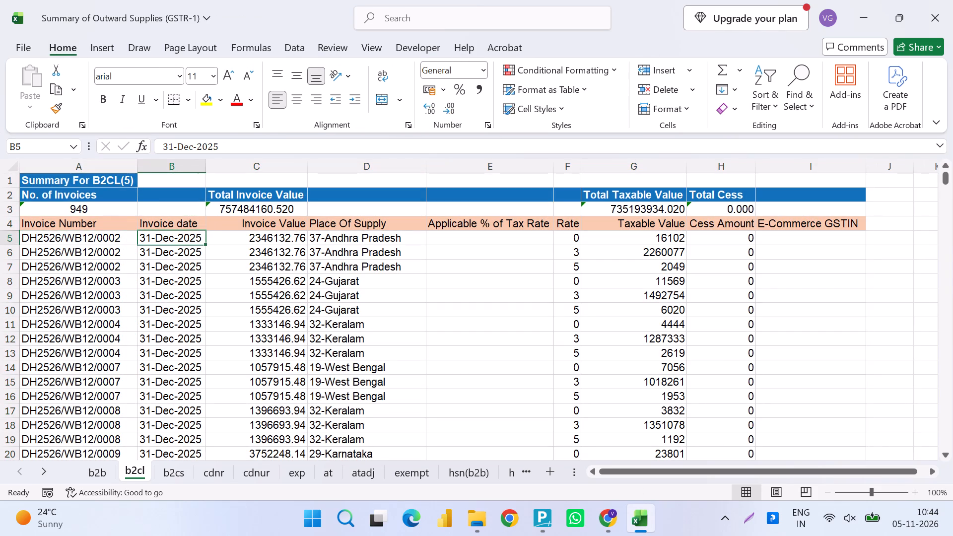
key("F2")
key("Return")
key("F2")
key("Return")
key("F2")
key("Return")
key("F2")
key("Return")
key("F2")
key("Return")
key("F2")
key("Return")
key("F2")
key("Return")
key("F2")
key("Return")
key("F2")
key("Return")
key("F2")
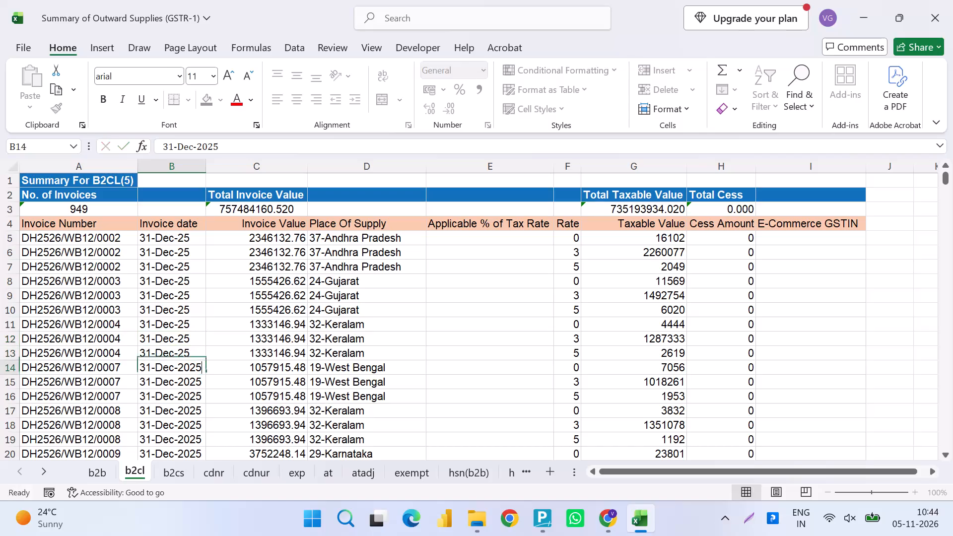
key("Return")
key("F2")
key("F2")
key("Return")
key("F2")
key("Return")
key("F2")
key("Return")
key("F2")
key("Return")
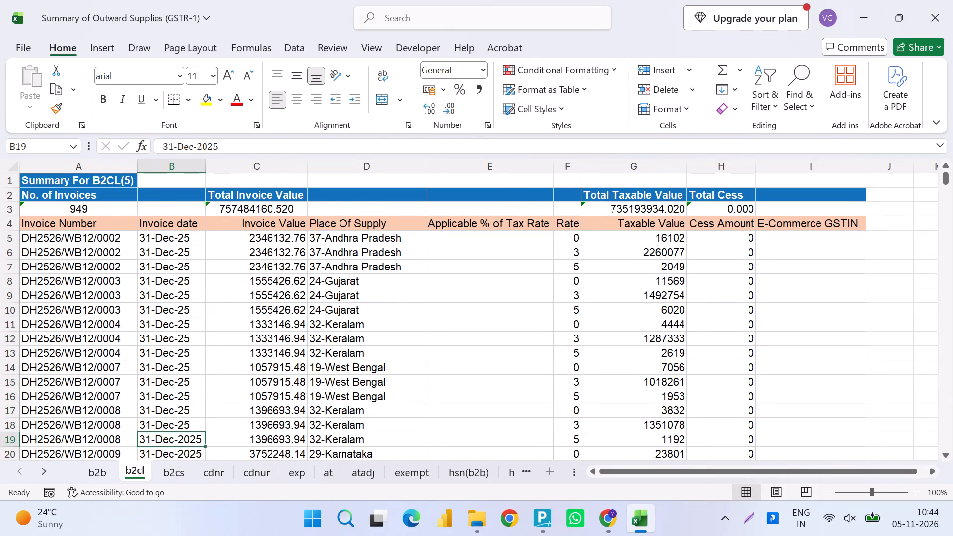
key("ctrl+shift+Down")
key("Escape")
key("Up")
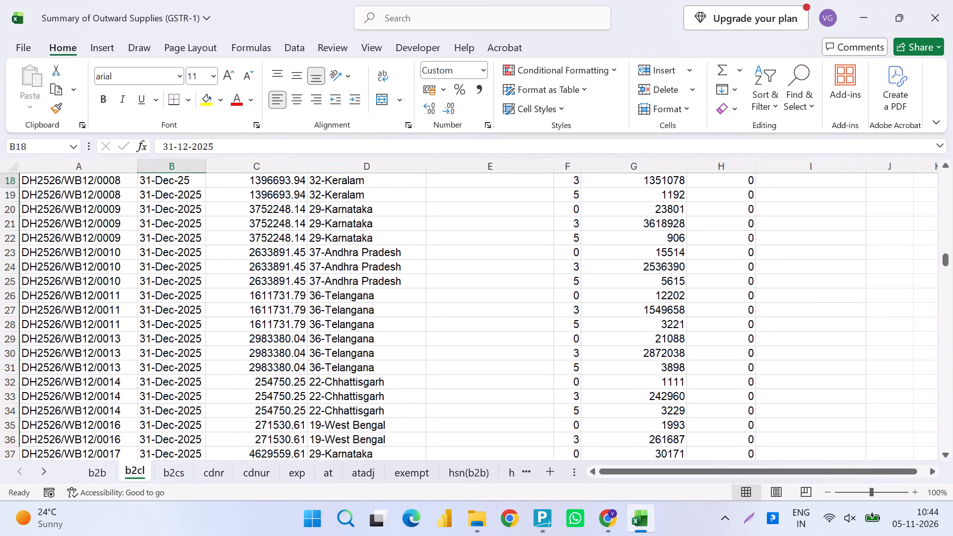
Insert a blank column before the Invoice Number column on the b2cl sheet.
key("ctrl+Up")
key("Down")
key("Left")
key("Left")
key("ctrl+space")
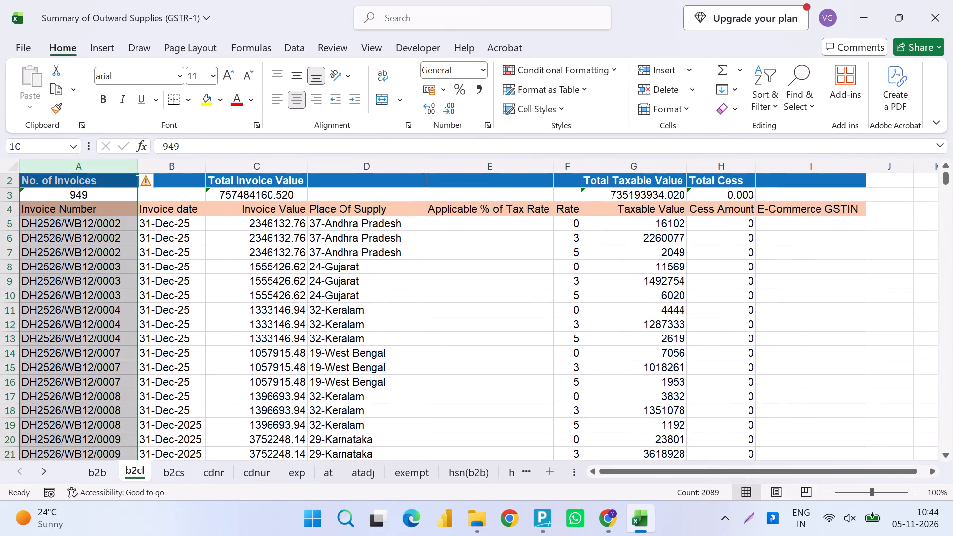
key("ctrl+shift+equal")
Enter 1 in A5 as the first b2cl record number and select column A from A5 down to A2089.
key("Right")
key("Left")
key("Down")
key("Down")
key("1")
key("Return")
key("Right")
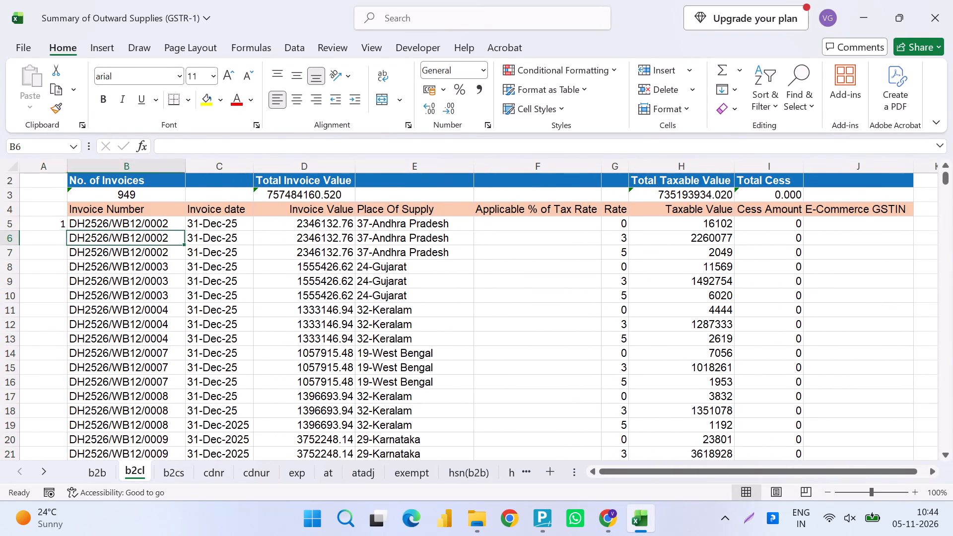
key("ctrl+Down")
key("Left")
key("ctrl+shift+Up")
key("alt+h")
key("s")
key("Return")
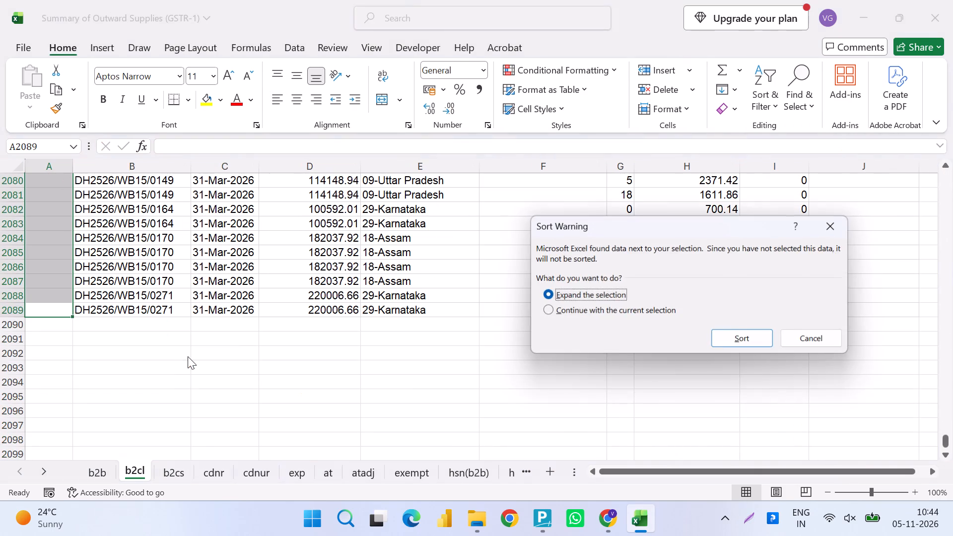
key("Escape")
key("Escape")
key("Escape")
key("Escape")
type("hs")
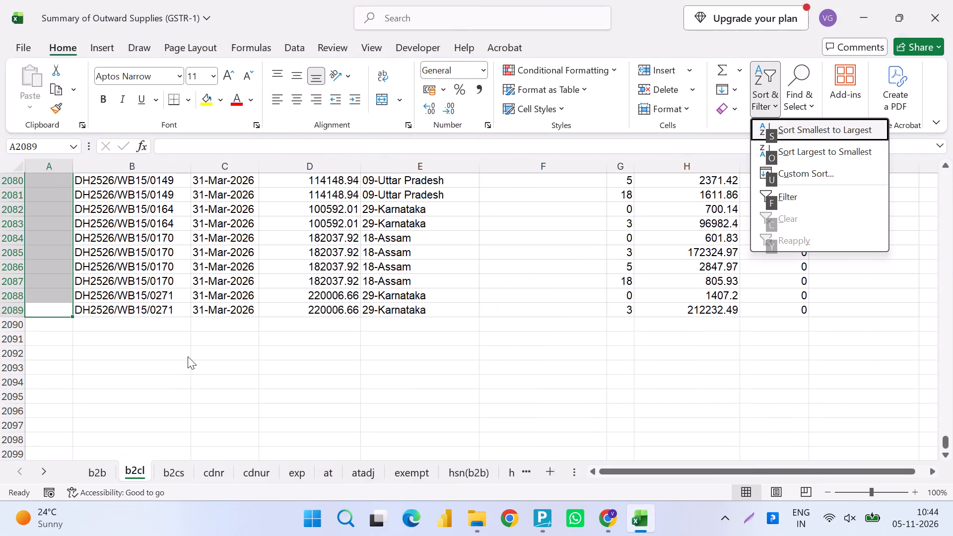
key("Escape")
Fill A5:A2089 on the b2cl sheet with a series of consecutive record numbers.
type("fi")
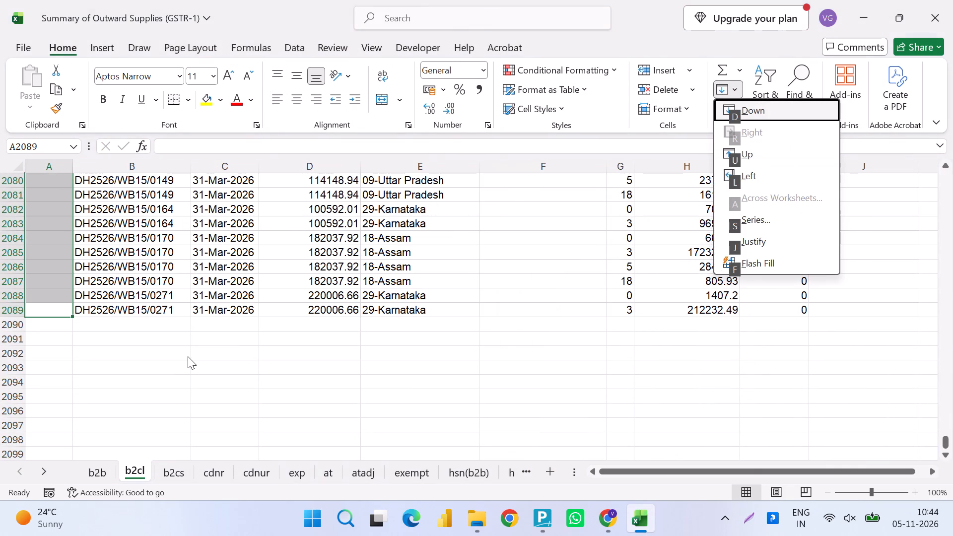
key("s")
key("Return")
key("ctrl+Up")
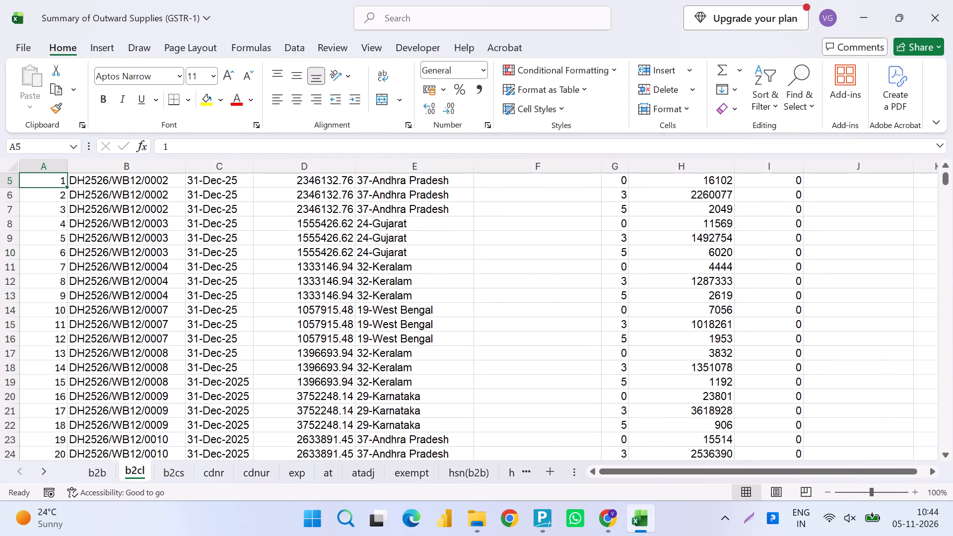
Convert the text-stored amounts in D3:J2089 of the b2cl sheet to numbers.
key("Up")
key("Up")
key("ctrl+Right")
key("Down")
key("Right")
key("Right")
key("Down")
key("Right")
key("Right")
key("Right")
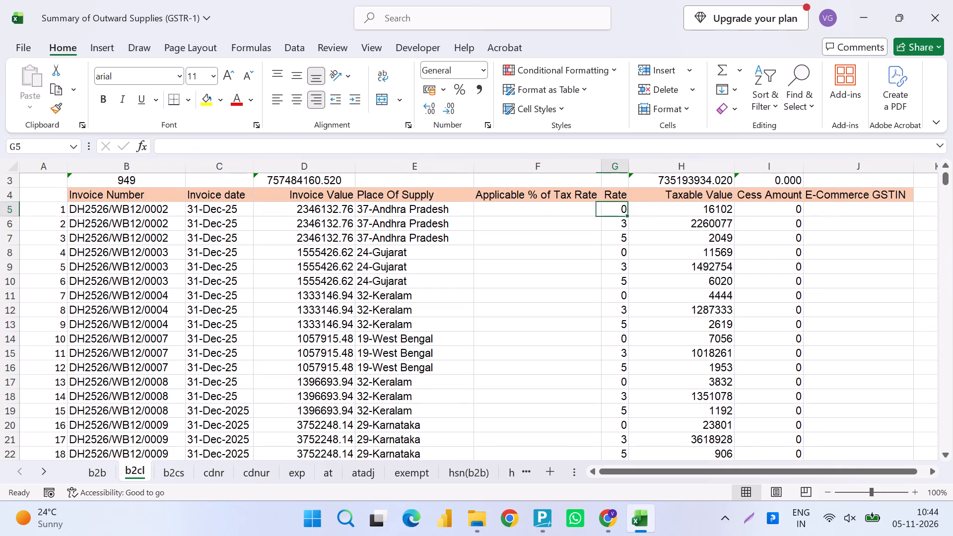
key("Left")
key("Left")
key("Left")
key("Left")
key("Up")
key("Up")
key("Up")
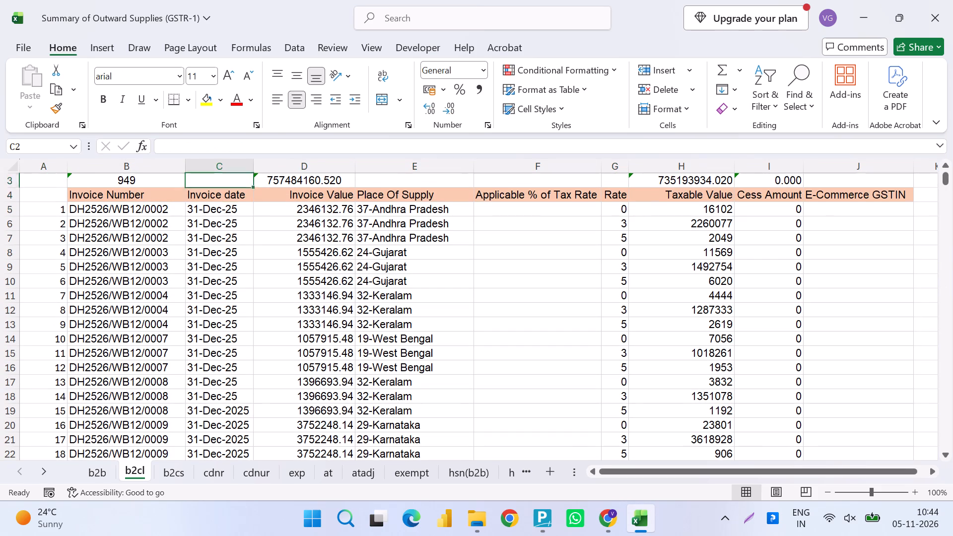
key("Right")
key("Up")
key("Down")
key("Down")
key("ctrl+shift+Right")
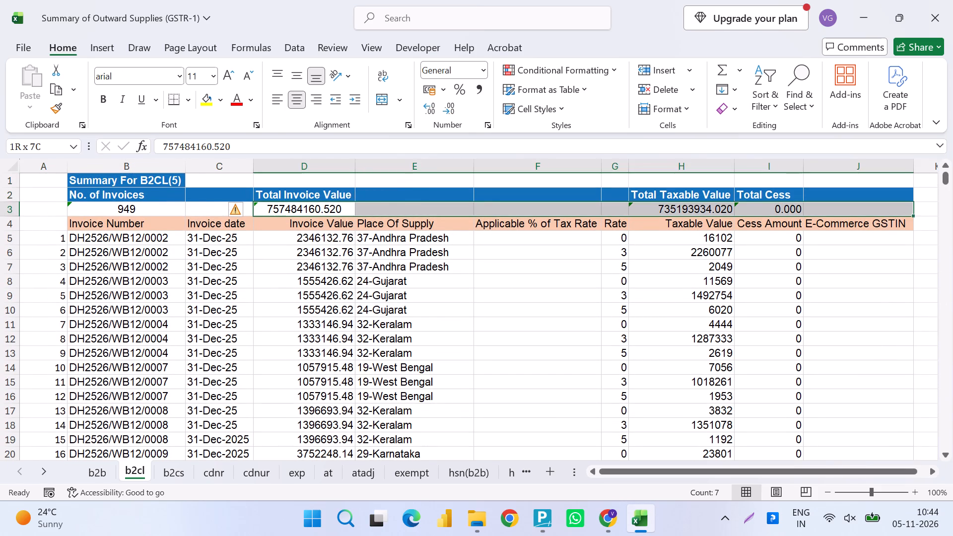
key("ctrl+shift+Down")
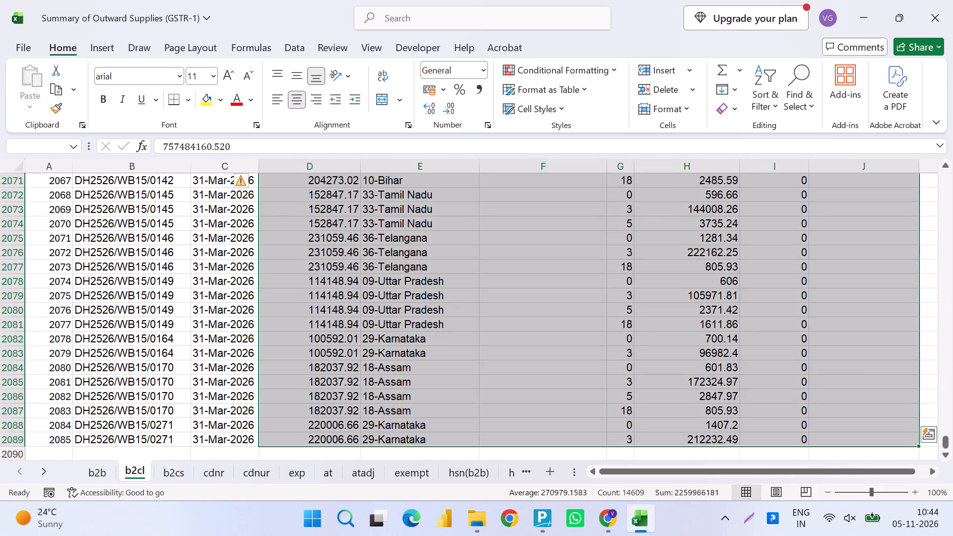
left_click(245, 186)
left_click(284, 220)
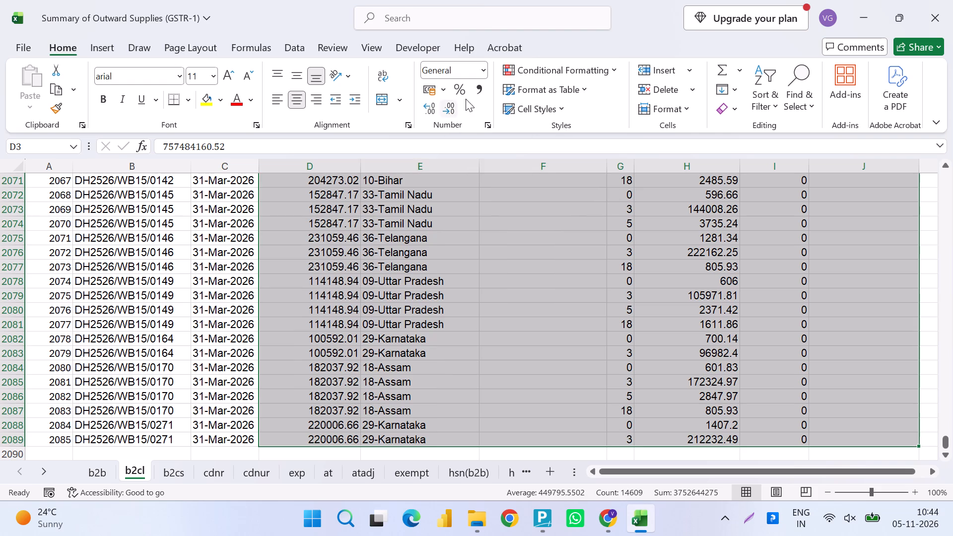
Format D3:J2089 on the b2cl sheet with the comma number style and no decimal places.
left_click(481, 91)
triple_click(453, 106)
AutoFit the column widths of the entire b2cl sheet.
key("ctrl+Left")
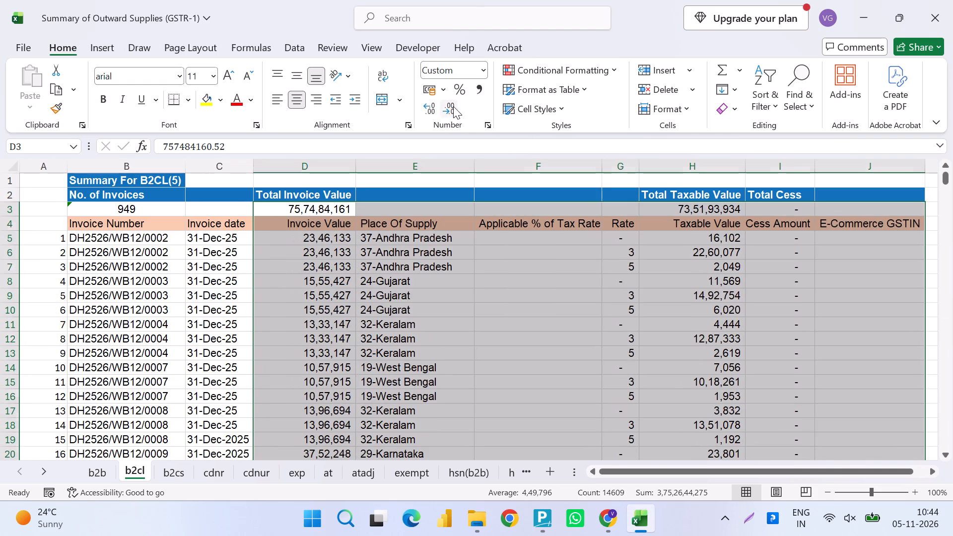
key("ctrl+Left")
key("ctrl+Left")
key("ctrl+space")
key("ctrl+a")
type("hoi")
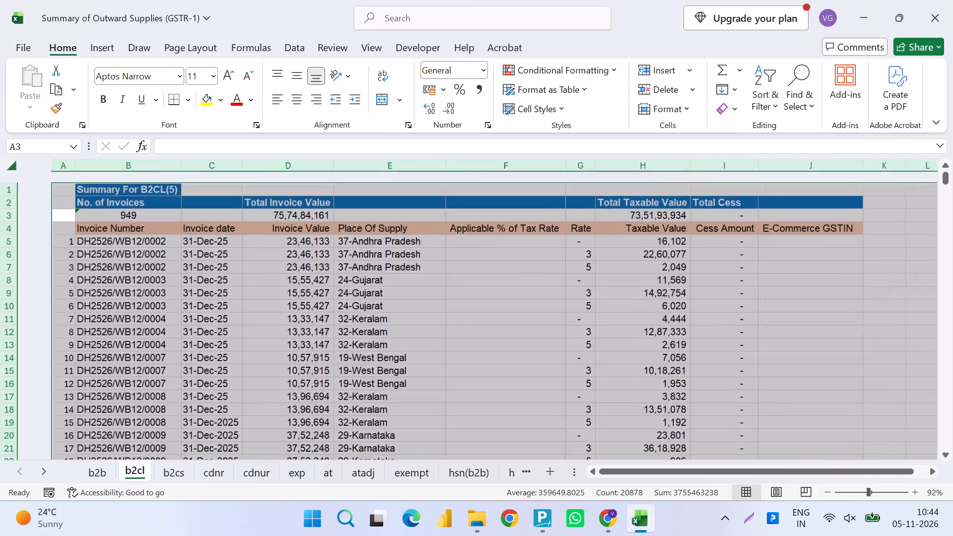
Save the Summary of Outward Supplies (GSTR-1) workbook.
key("ctrl+s")
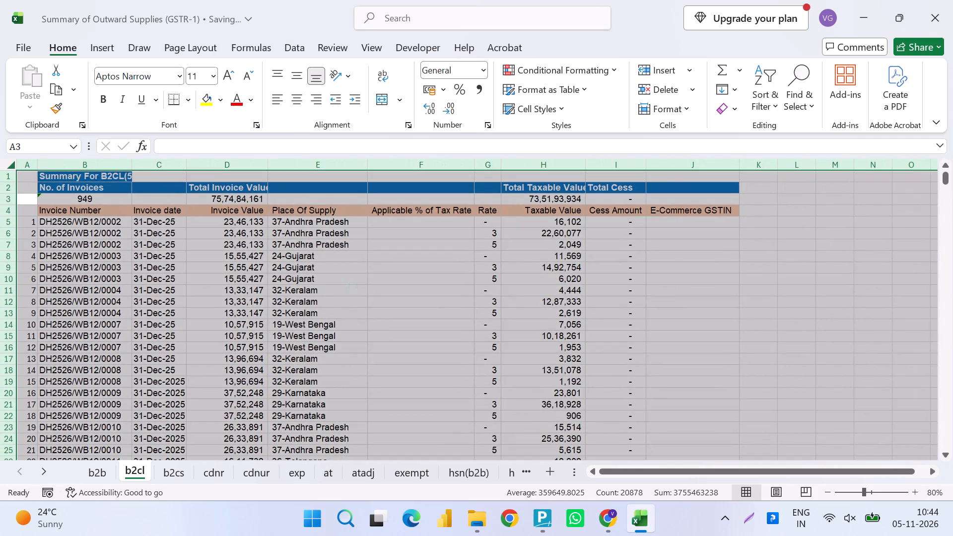
key("ctrl+s")
left_click_drag(353, 286, 312, 253)
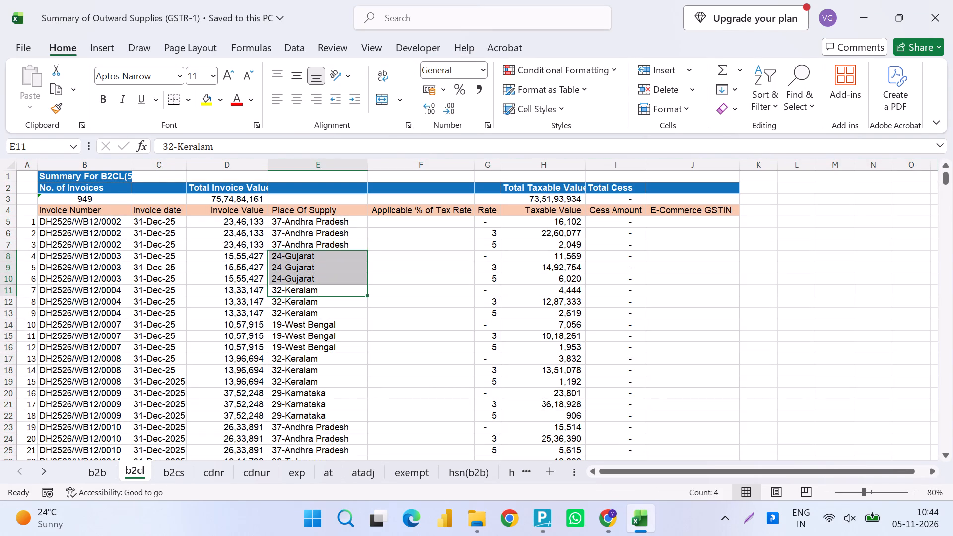
Re-enter the invoice dates in C5 and C6 of the b2cl sheet.
key("ctrl+Left")
key("ctrl+Up")
key("Right")
key("Right")
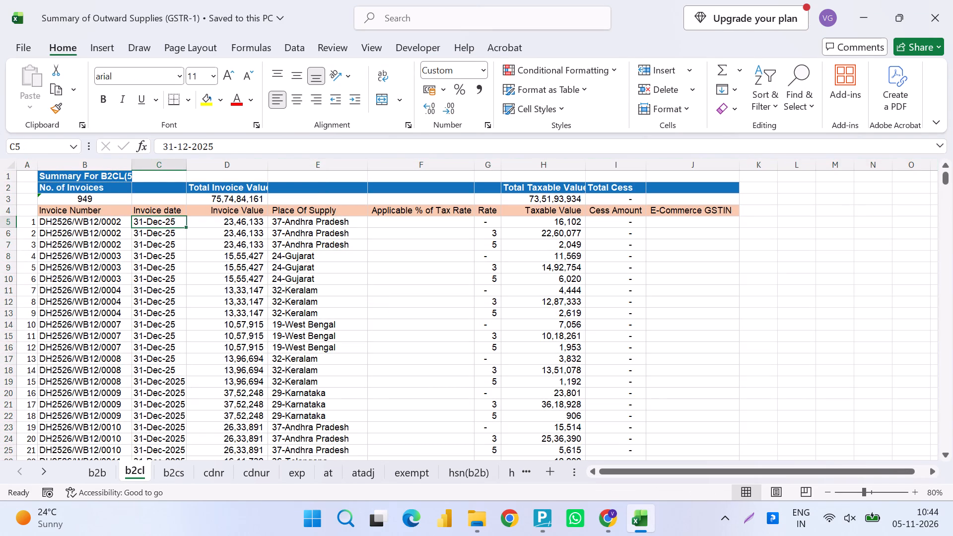
key("Return")
key("Up")
key("F2")
key("Return")
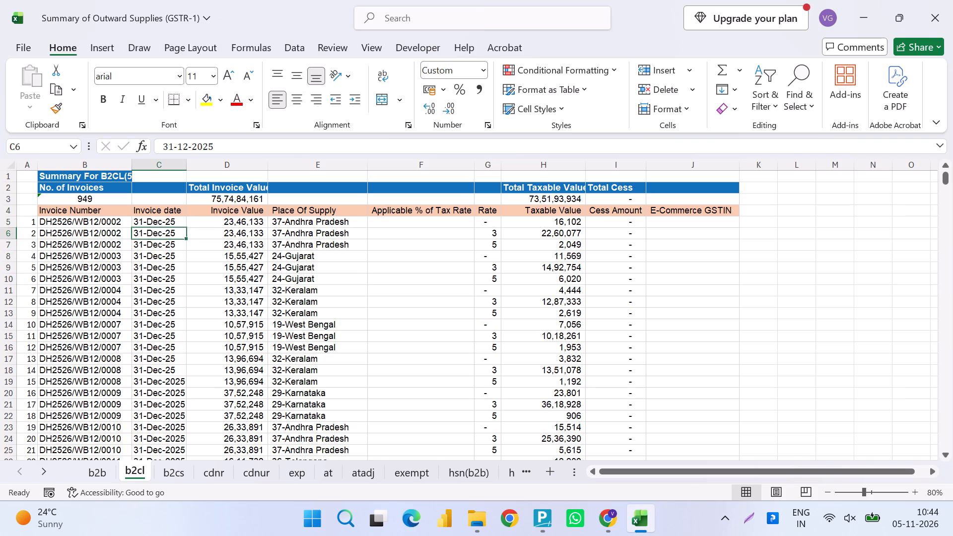
key("Up")
key("Down")
key("F2")
key("Return")
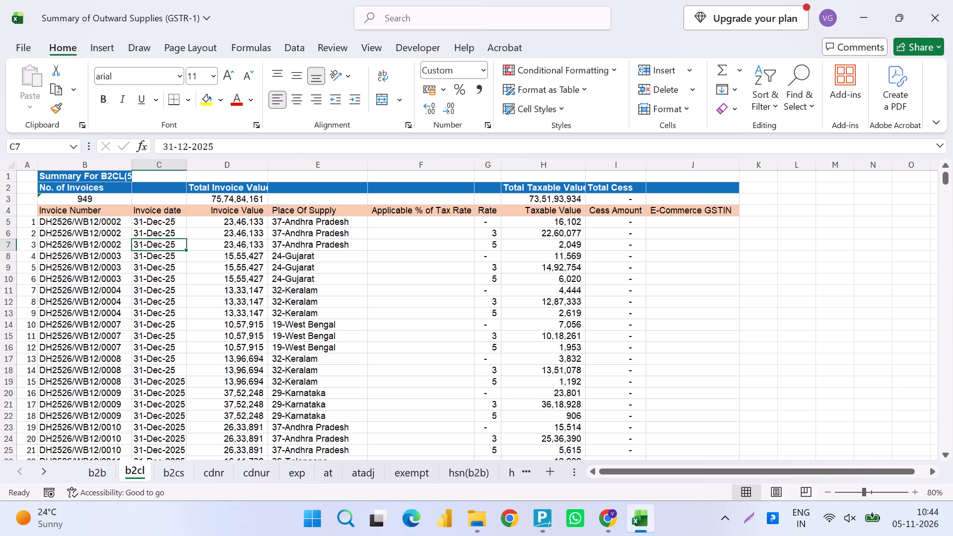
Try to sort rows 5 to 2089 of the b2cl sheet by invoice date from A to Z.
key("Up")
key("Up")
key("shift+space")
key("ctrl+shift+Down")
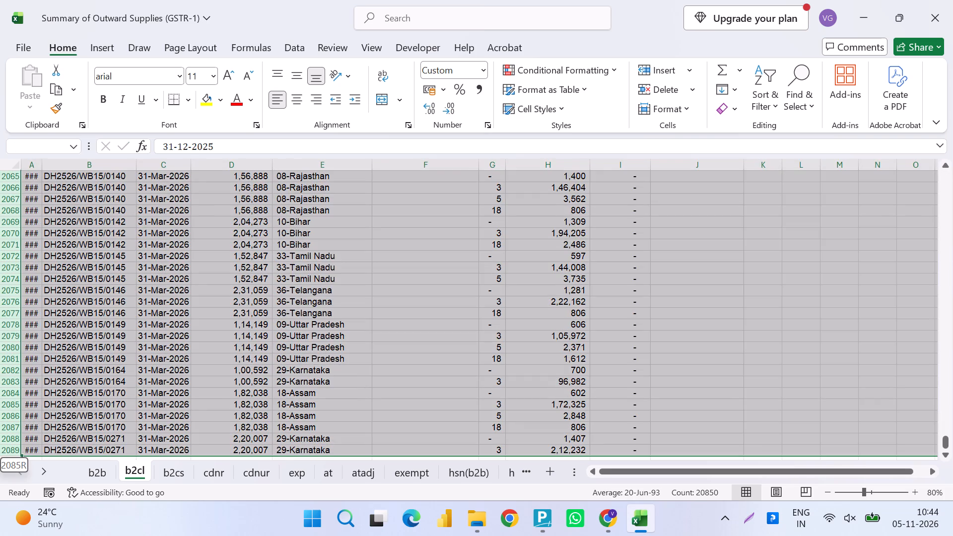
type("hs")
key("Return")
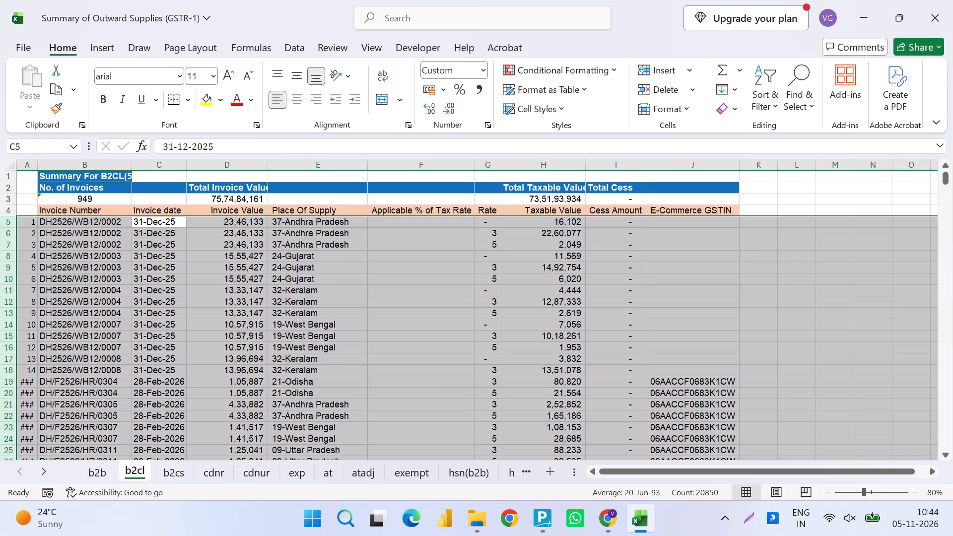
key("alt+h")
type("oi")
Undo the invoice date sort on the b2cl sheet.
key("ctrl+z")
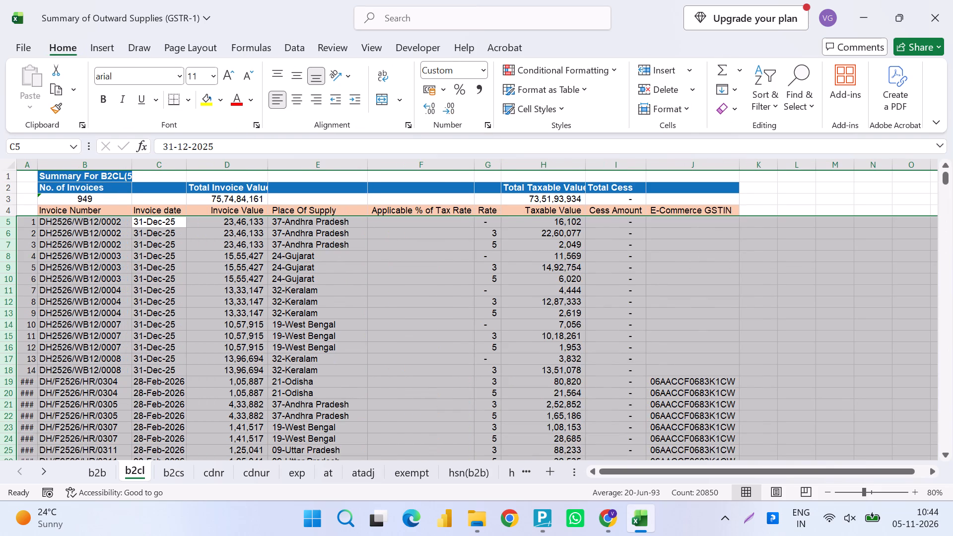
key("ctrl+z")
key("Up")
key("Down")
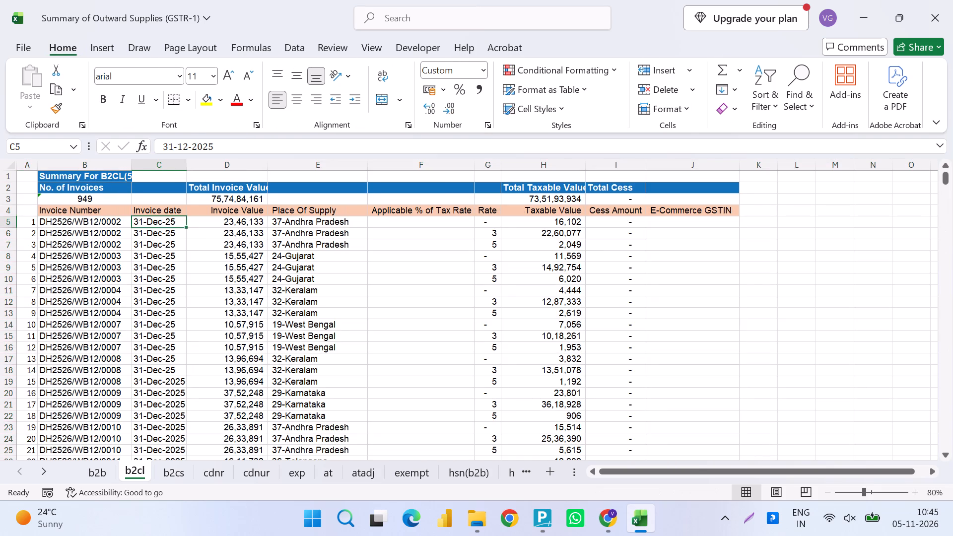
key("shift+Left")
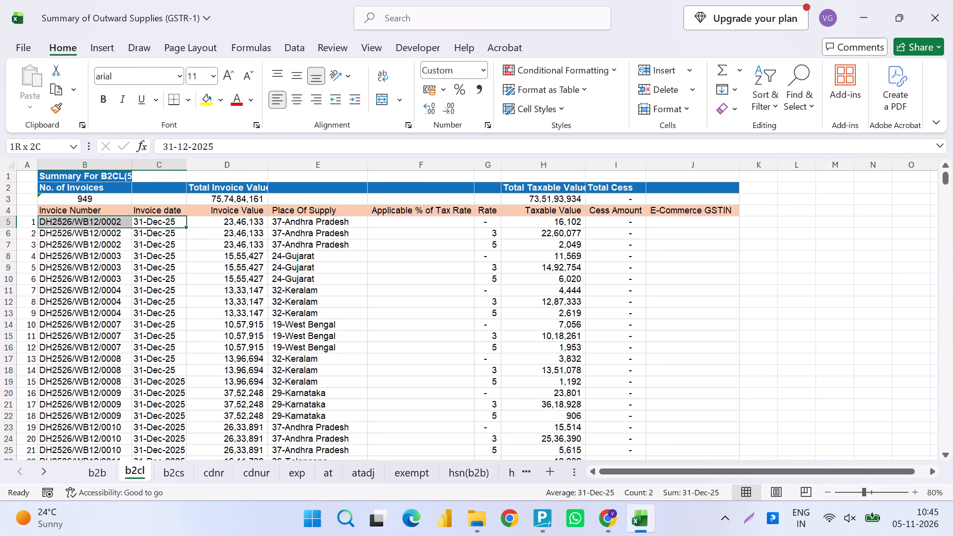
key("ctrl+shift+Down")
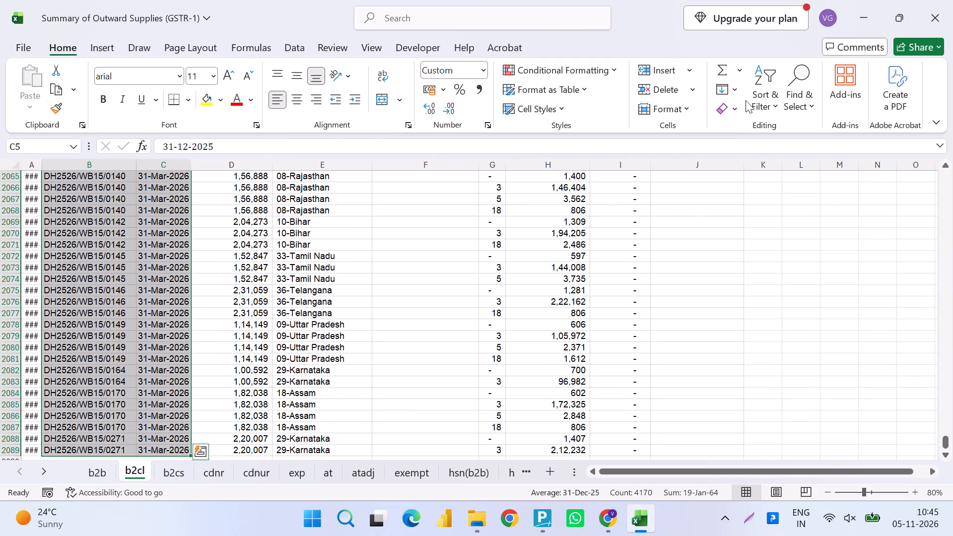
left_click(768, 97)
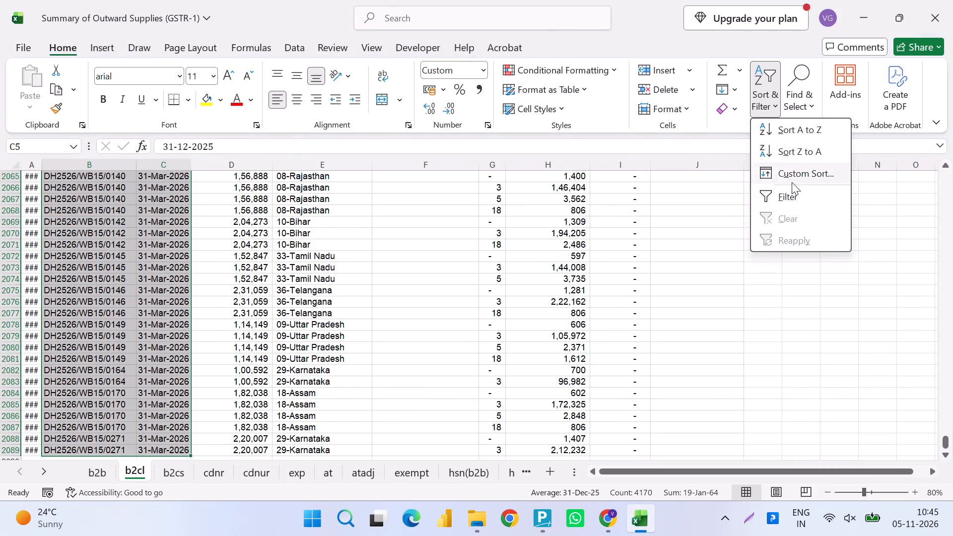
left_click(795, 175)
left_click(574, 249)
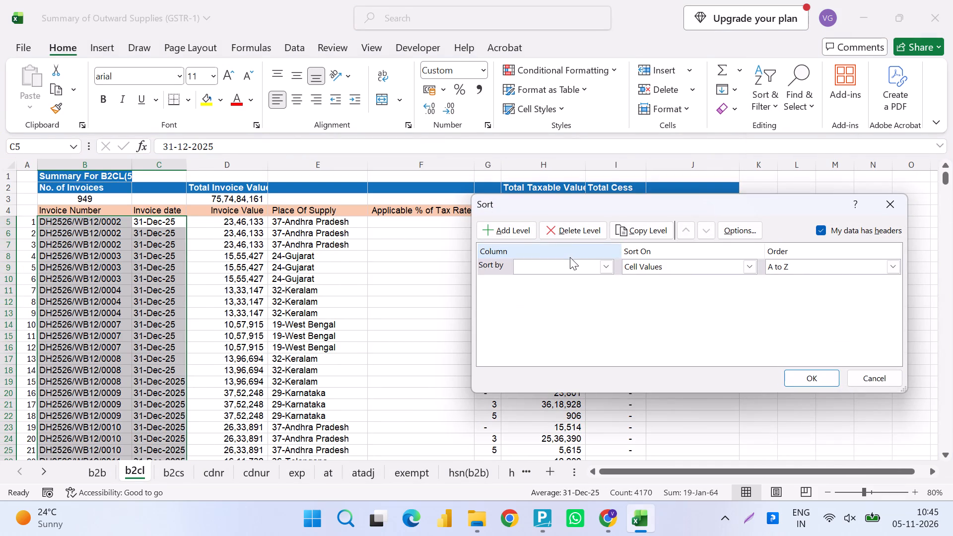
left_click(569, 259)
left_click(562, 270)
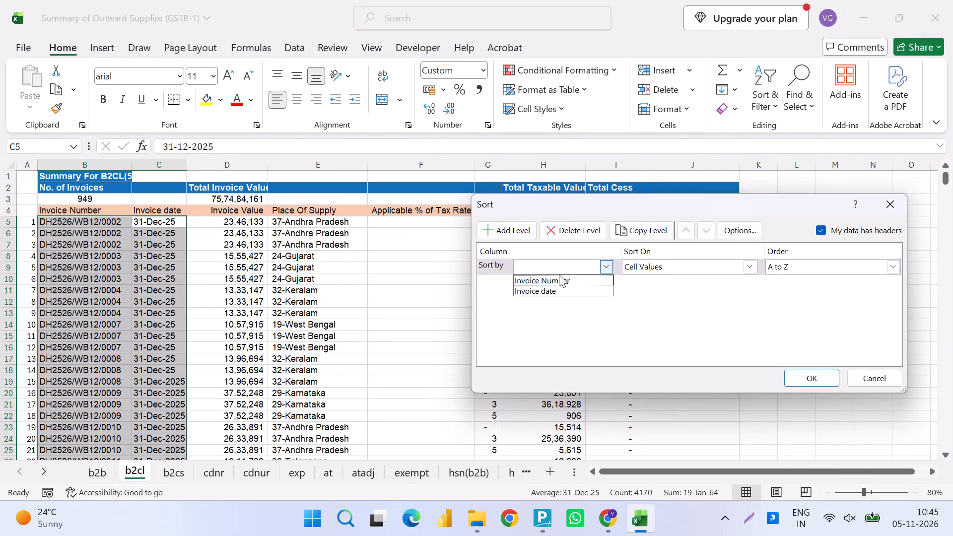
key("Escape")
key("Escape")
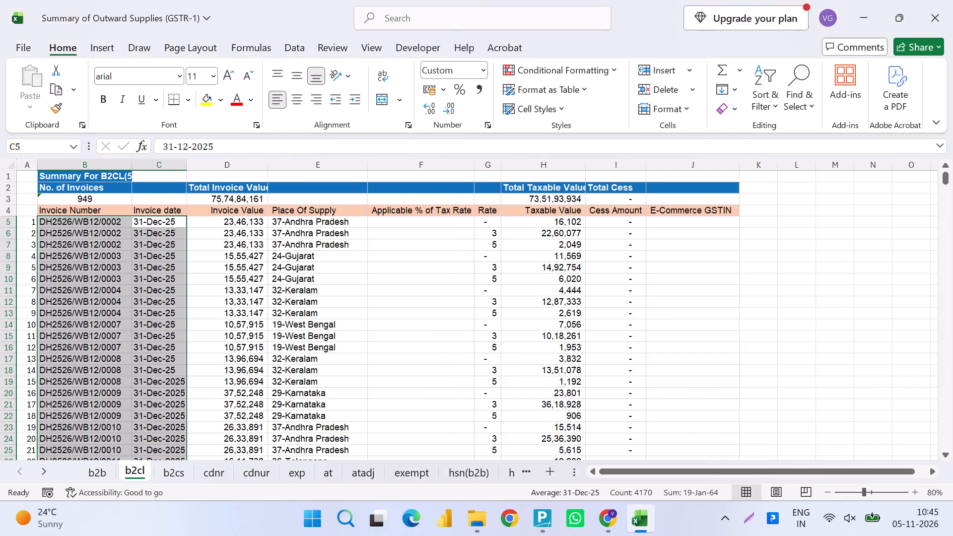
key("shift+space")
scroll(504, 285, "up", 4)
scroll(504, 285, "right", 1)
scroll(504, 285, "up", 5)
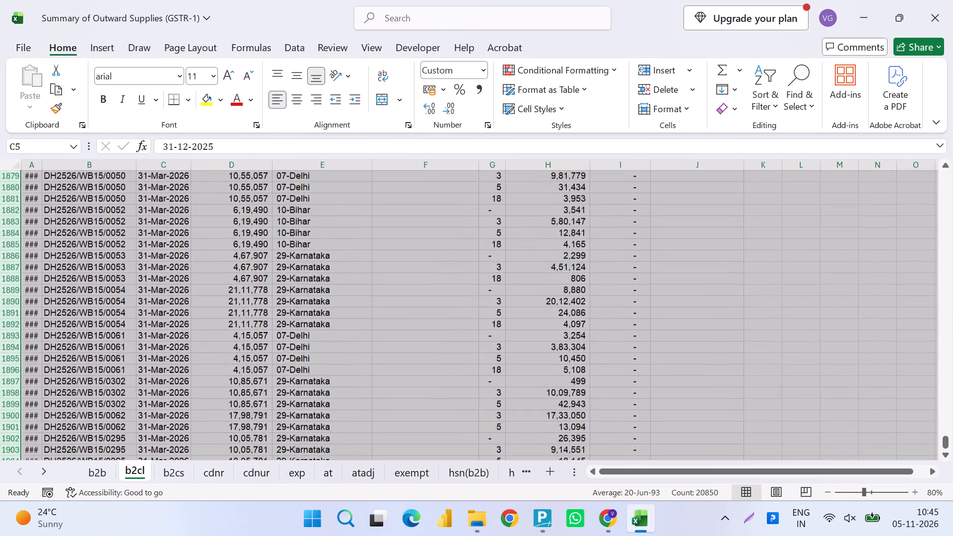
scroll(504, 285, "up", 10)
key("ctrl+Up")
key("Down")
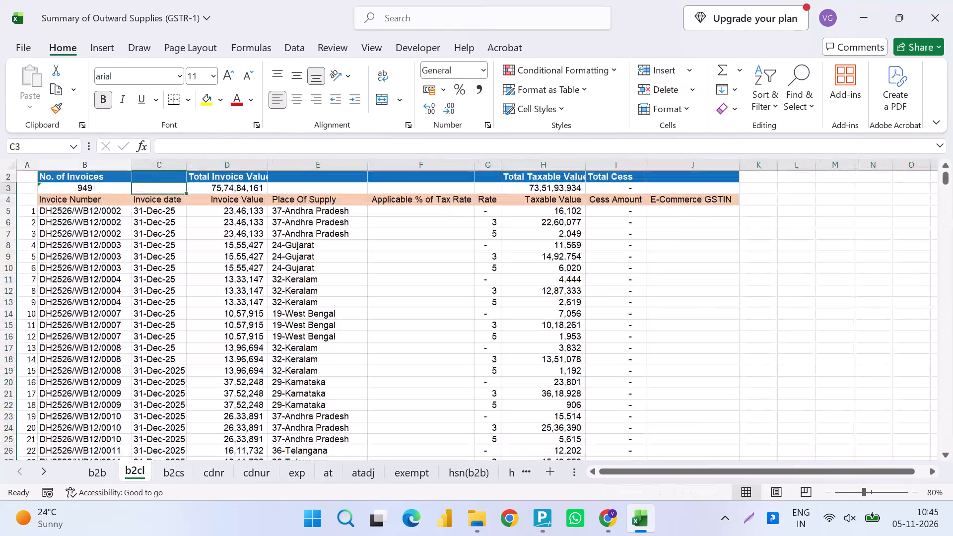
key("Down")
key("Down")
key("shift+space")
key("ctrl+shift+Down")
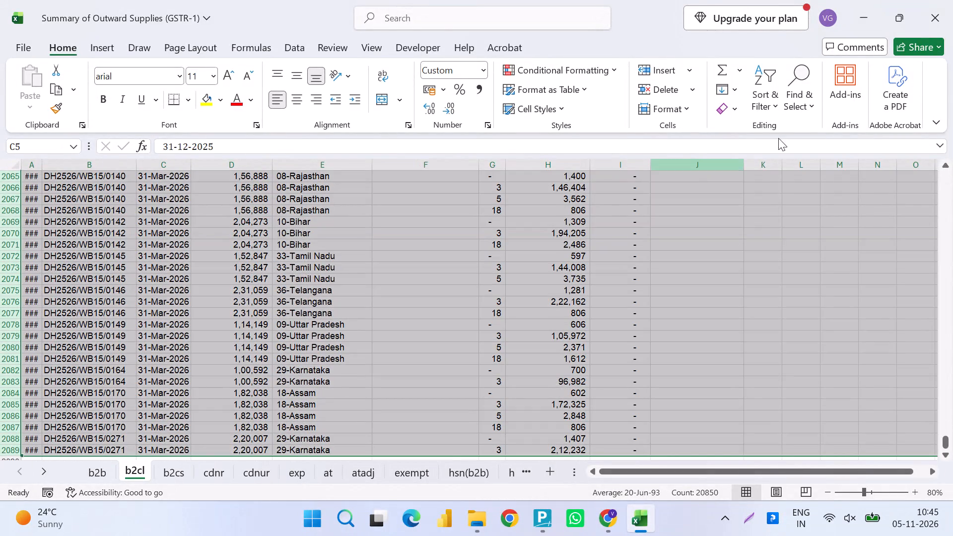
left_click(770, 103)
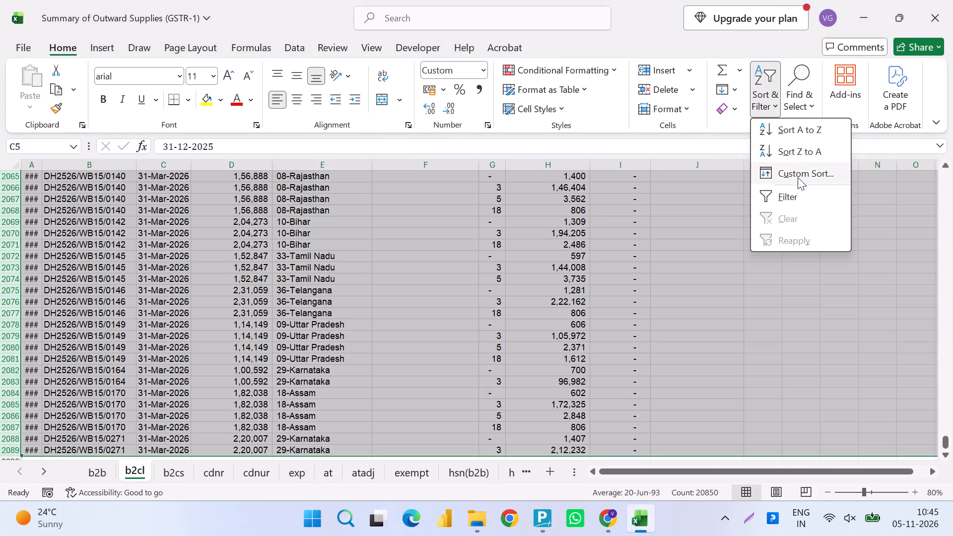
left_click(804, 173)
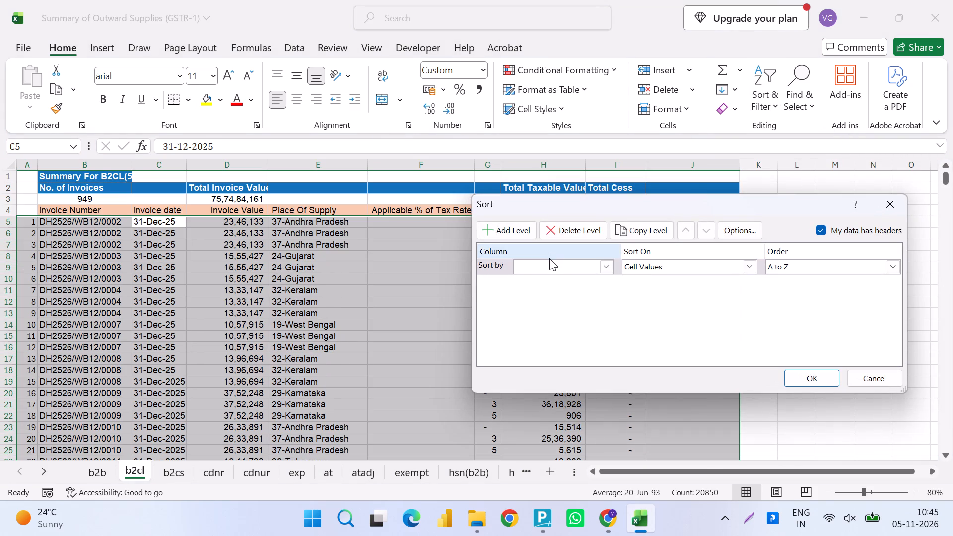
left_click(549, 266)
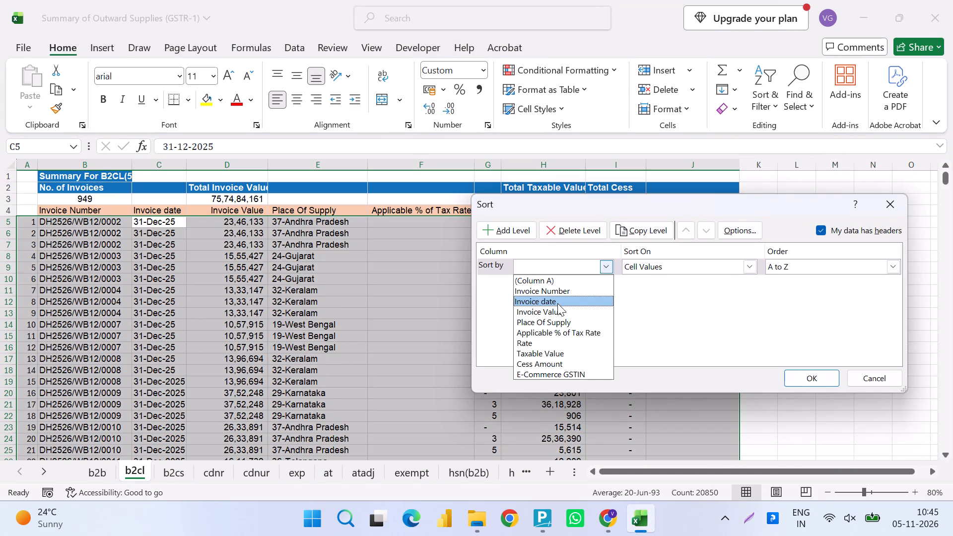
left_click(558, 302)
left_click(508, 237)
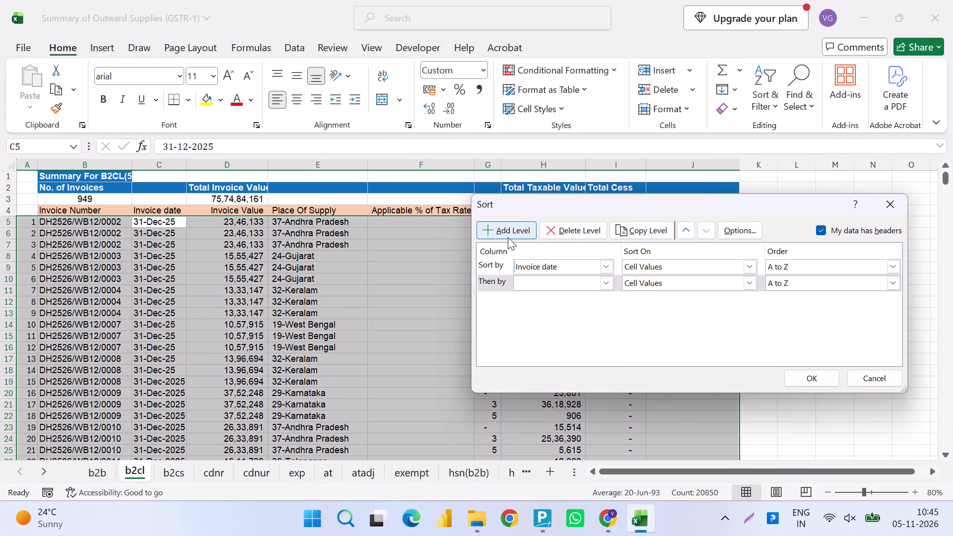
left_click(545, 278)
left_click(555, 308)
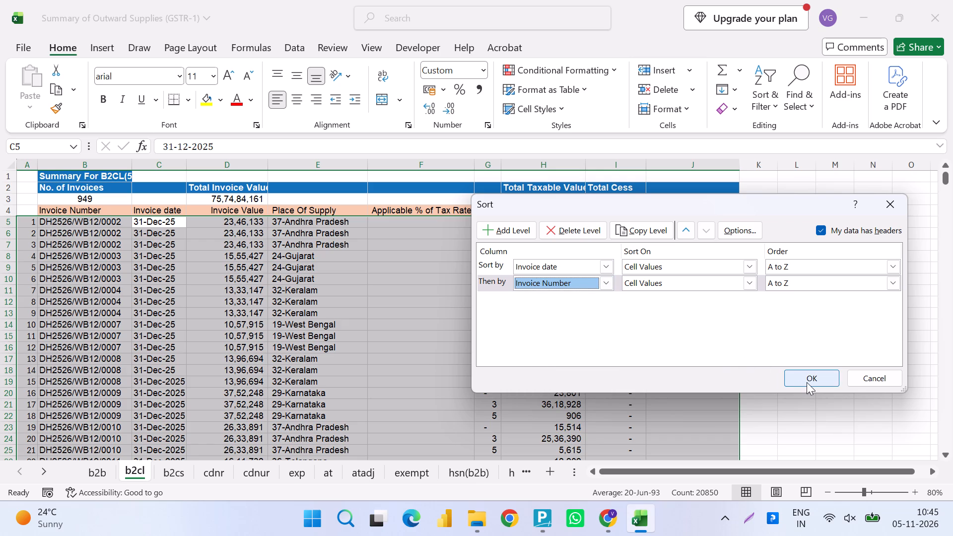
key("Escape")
Convert the Invoice date column of the b2cl sheet to real dates with Text to Columns, using the General format.
left_click(164, 220)
key("ctrl+space")
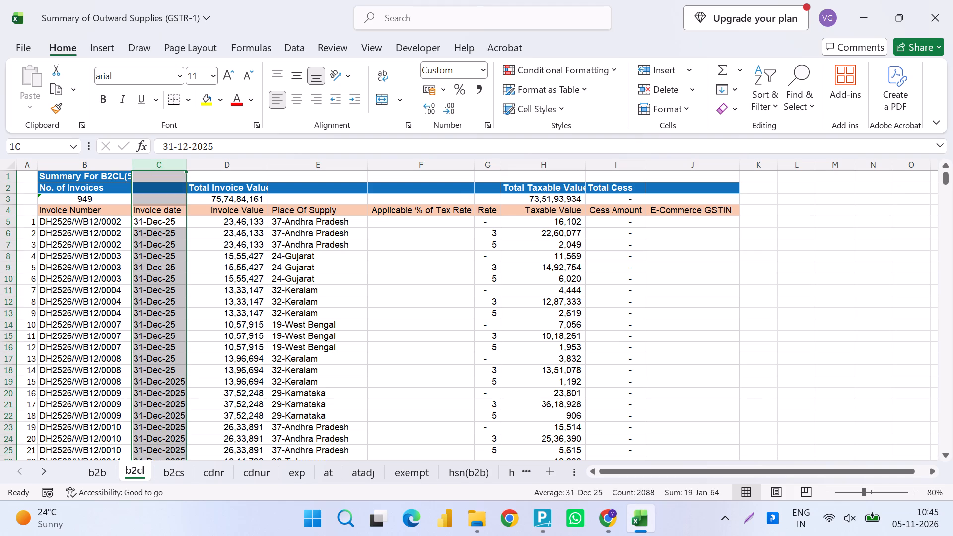
left_click(287, 47)
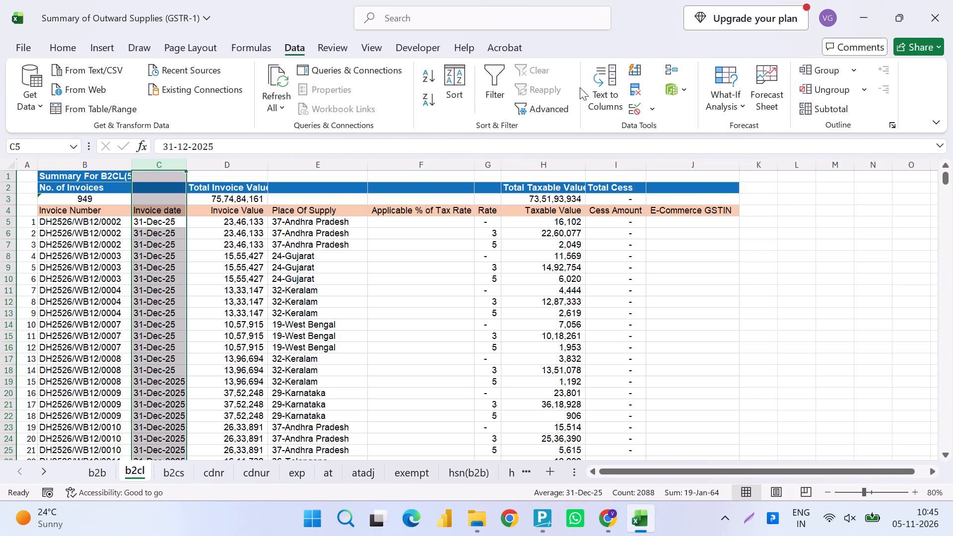
left_click(607, 100)
key("Return")
key("Return")
key("Return")
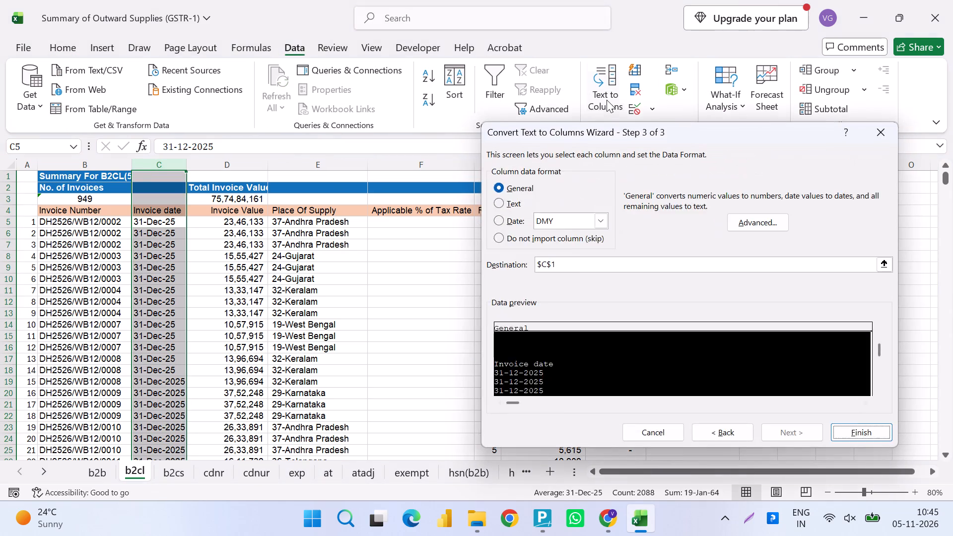
key("Return")
key("Return")
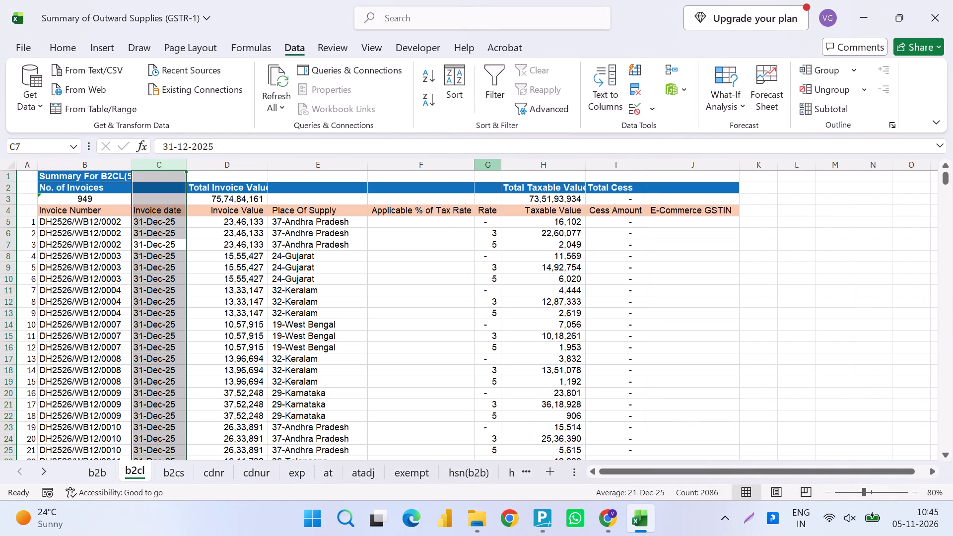
Sort rows 5 to 2089 of the b2cl sheet by Invoice date, Oldest to Newest, then by Invoice Number, A to Z.
left_click(158, 220)
key("space")
key("Escape")
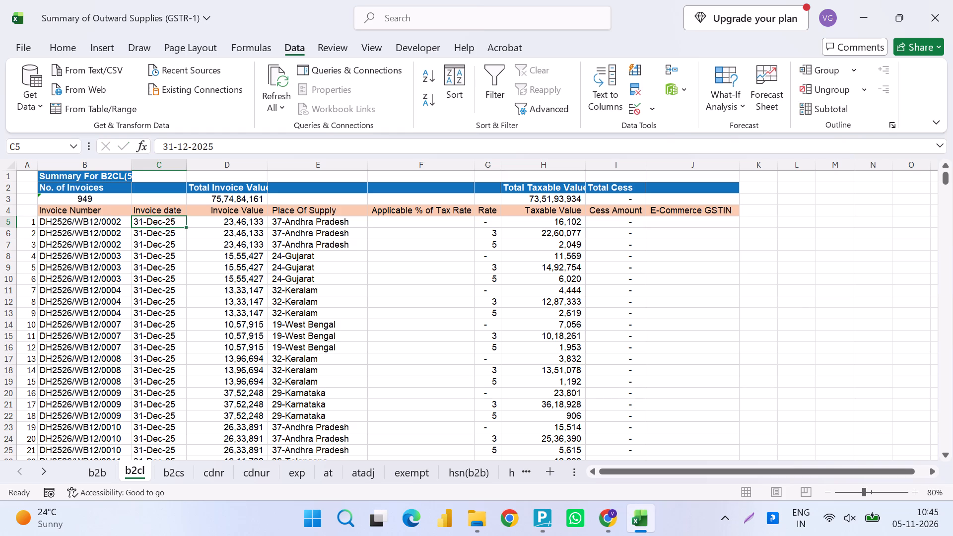
key("shift+space")
key("ctrl+shift+Down")
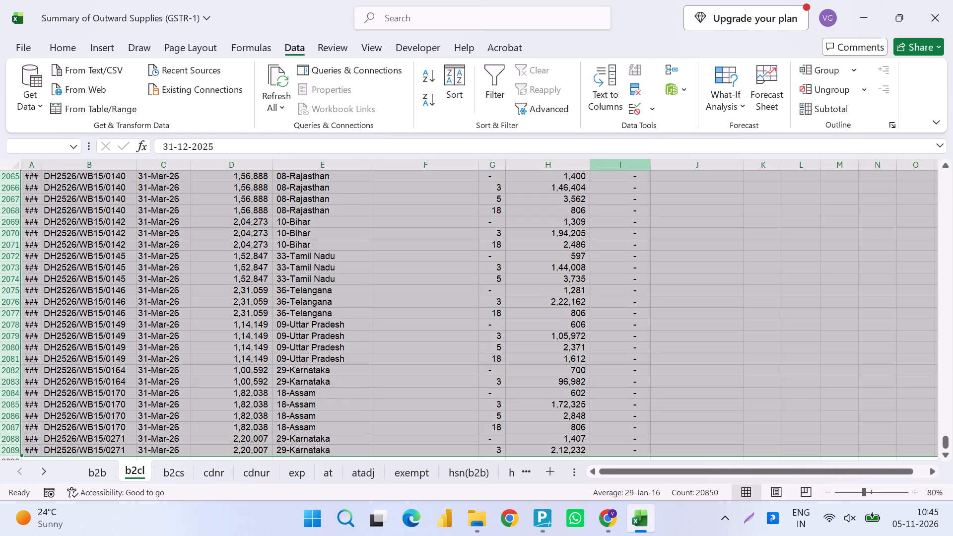
scroll(450, 278, "up", 20)
scroll(450, 278, "up", 15)
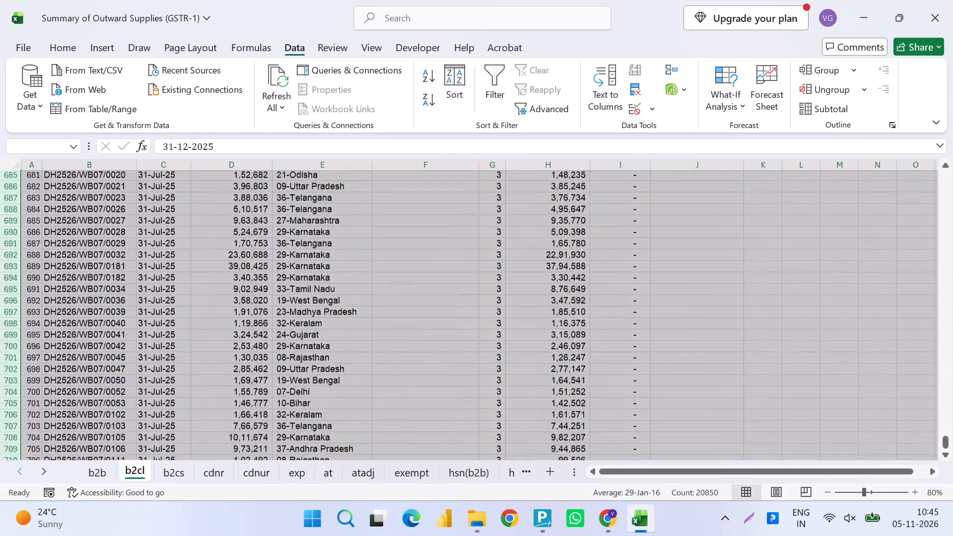
scroll(450, 278, "up", 20)
scroll(450, 278, "up", 5)
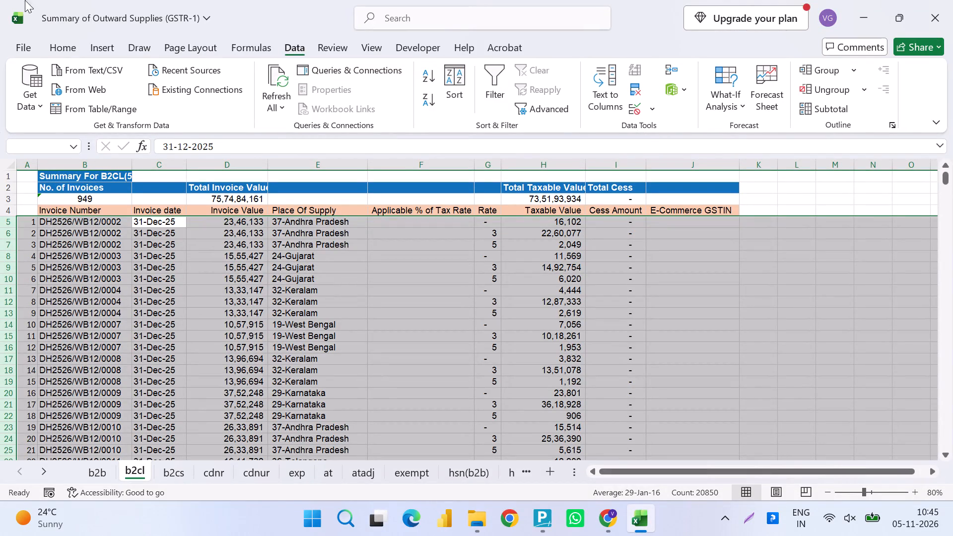
left_click(63, 51)
left_click(765, 99)
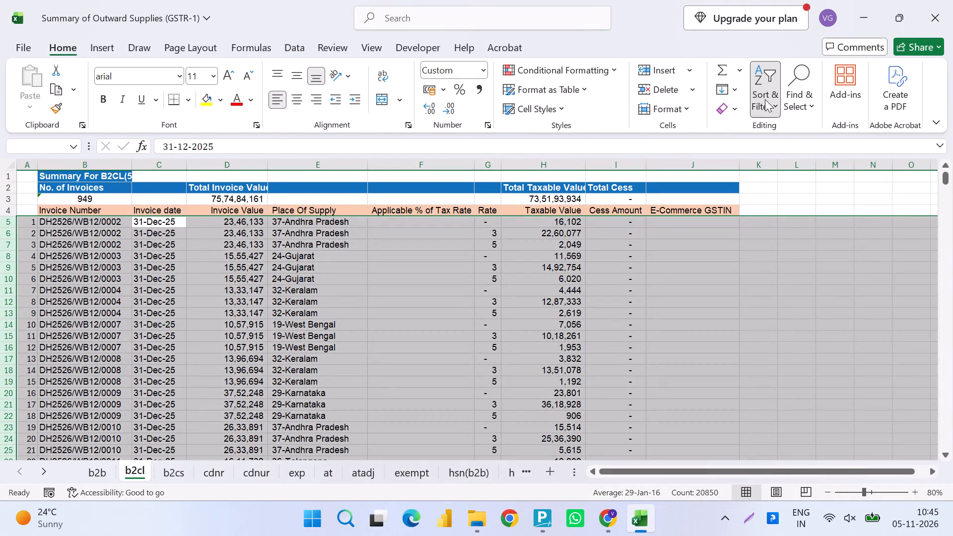
left_click(798, 176)
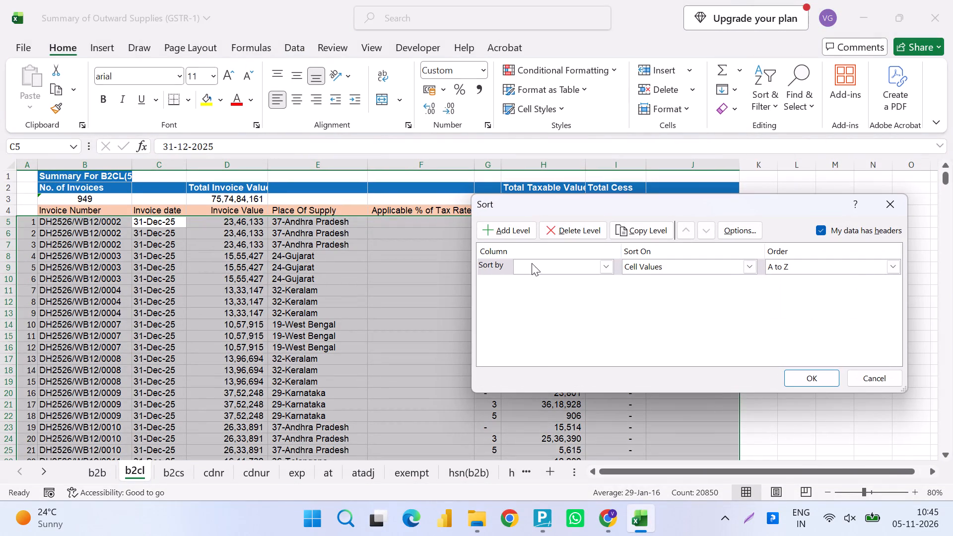
left_click(542, 265)
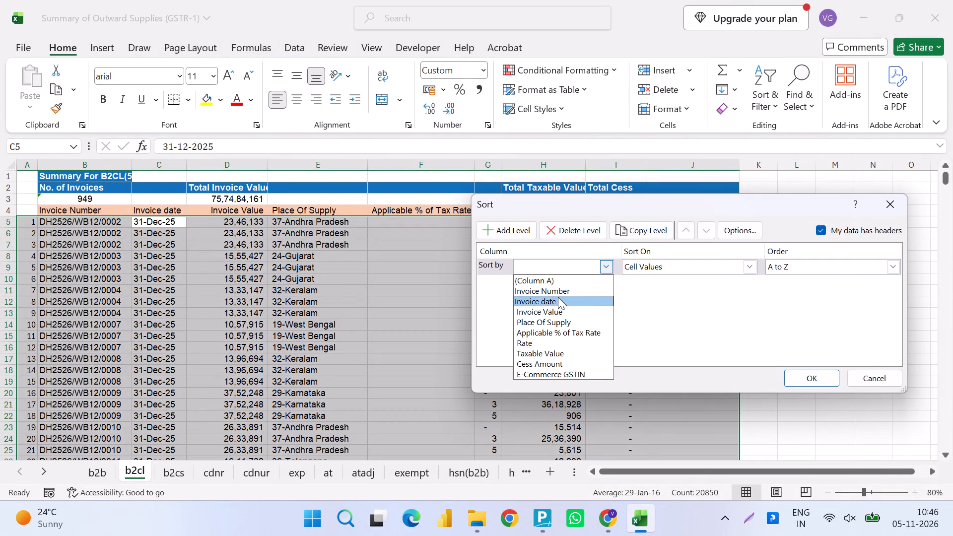
left_click(558, 297)
left_click(518, 227)
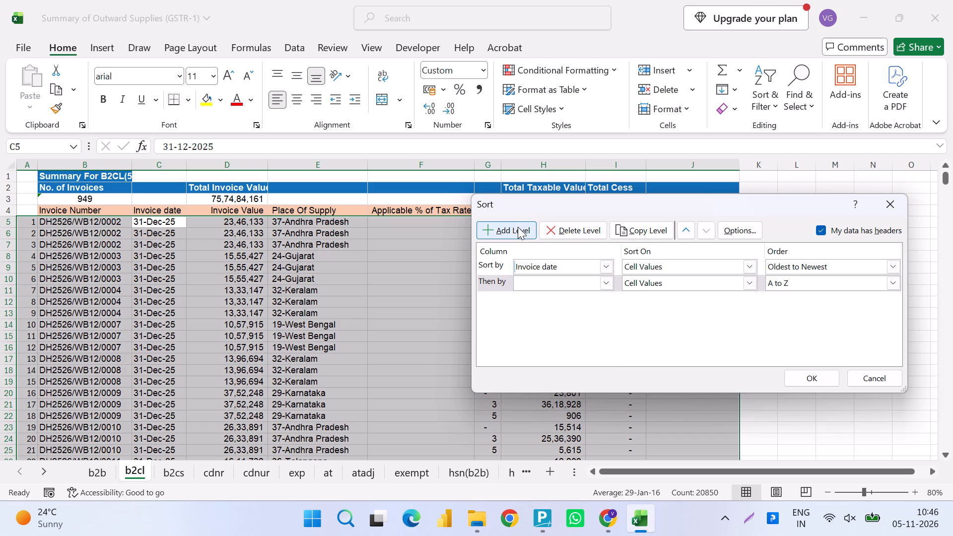
left_click(561, 282)
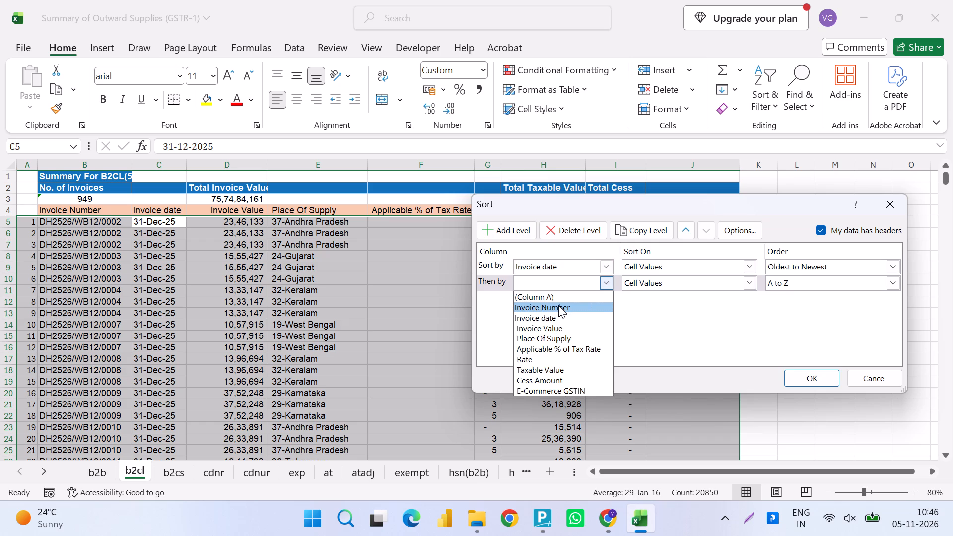
left_click(558, 305)
left_click(818, 385)
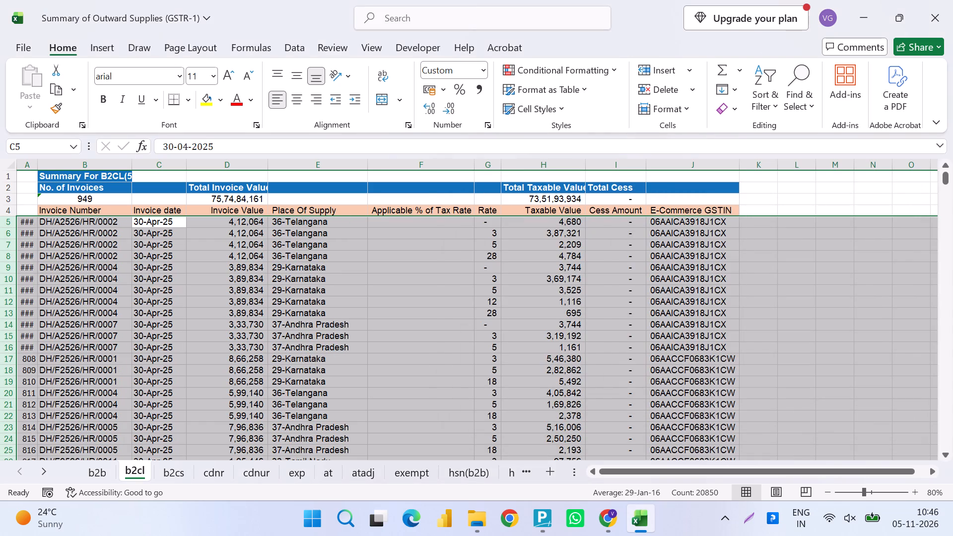
AutoFit the column widths of the b2cl sheet.
key("Left")
key("Left")
key("ctrl+a")
type("hoi")
key("Down")
key("Right")
key("Up")
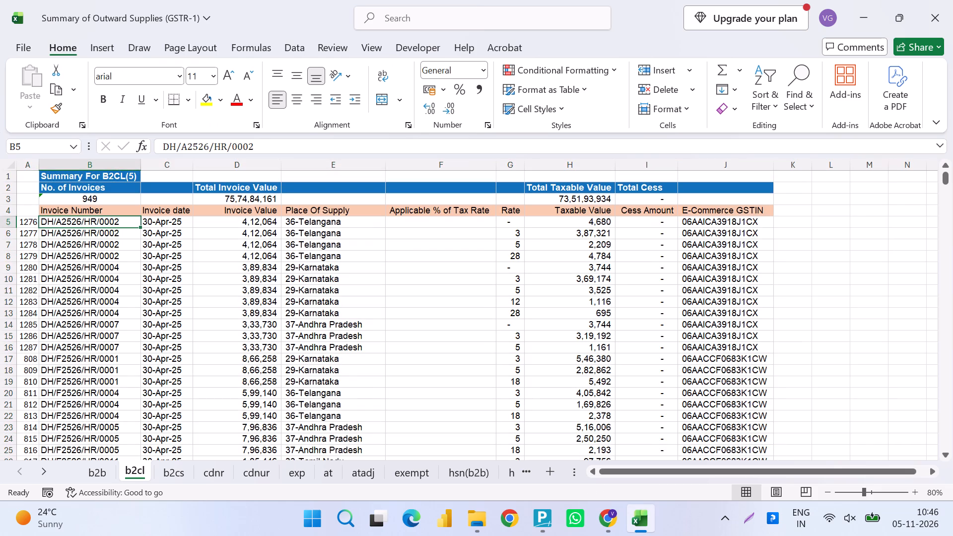
Highlight duplicate invoice numbers in B5:B2089 of the b2cl sheet with conditional formatting.
key("ctrl+shift+Down")
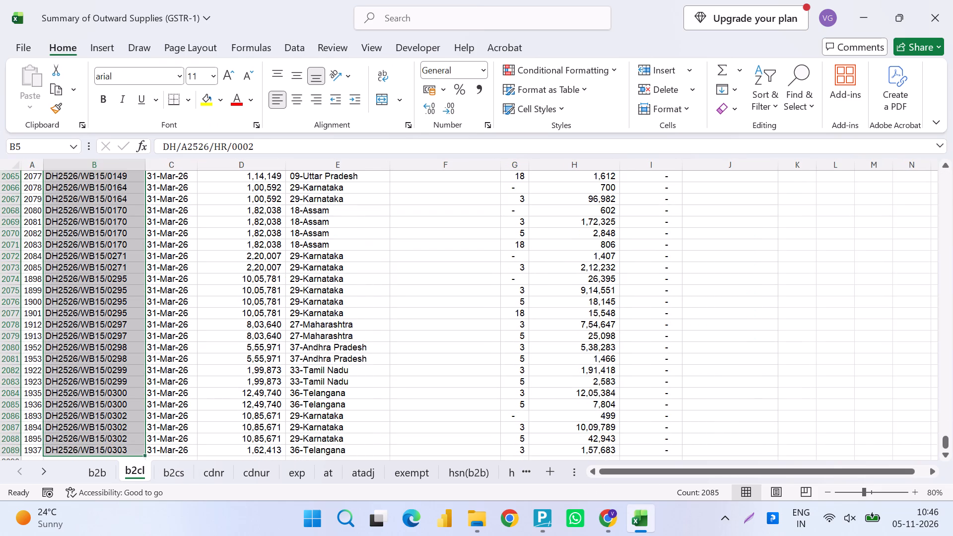
left_click(579, 67)
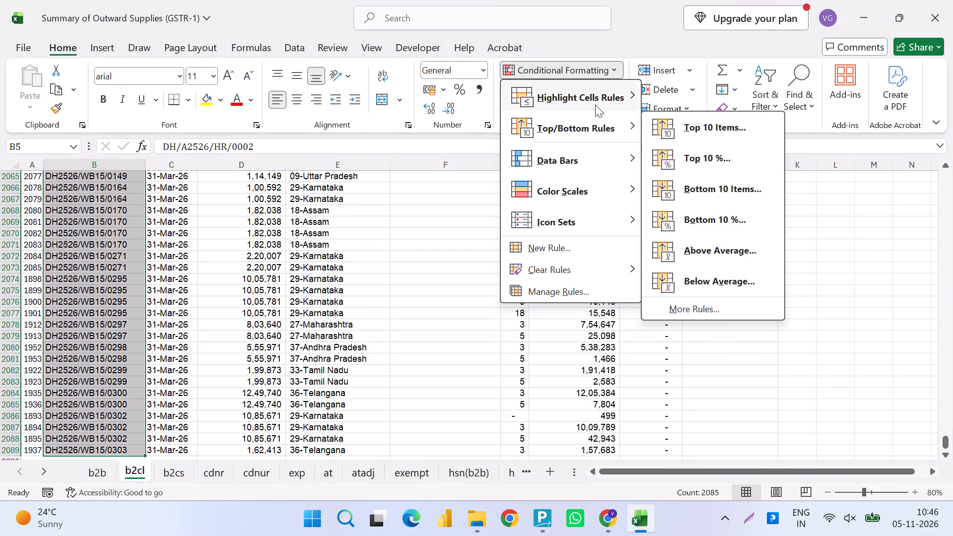
left_click(701, 273)
key("apostrophe")
key("Return")
key("Return")
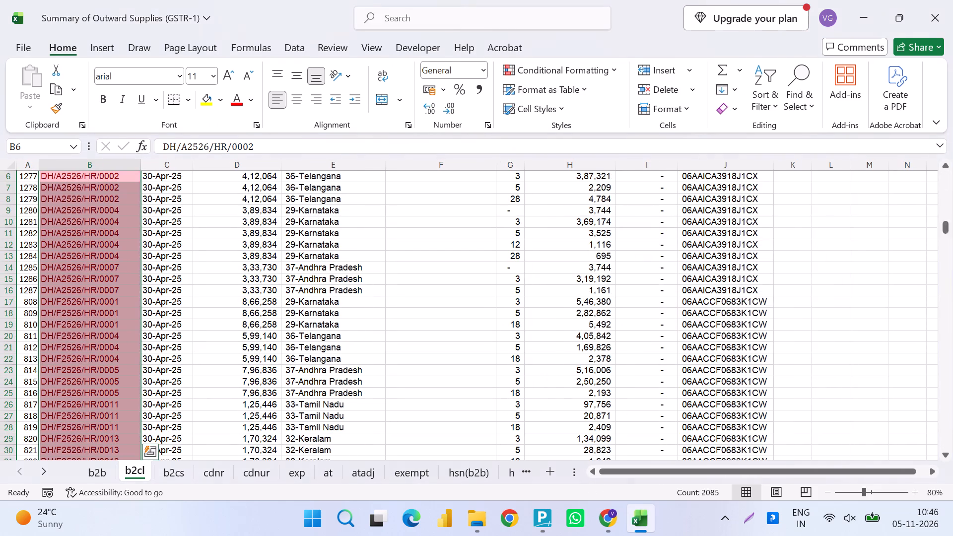
key("Return")
key("Return")
Examine the b2cl invoice numbers for highlighted duplicates and unique entries.
scroll(334, 289, "up", 10)
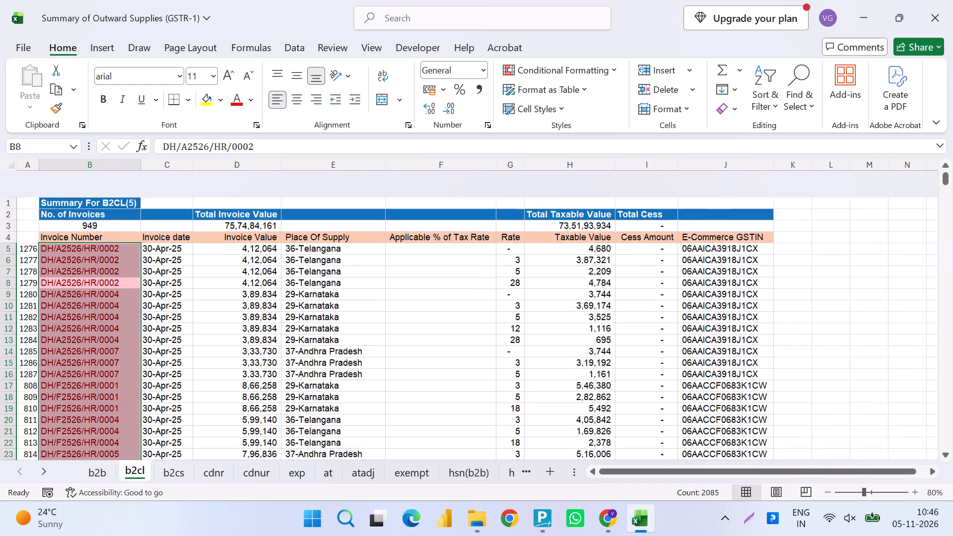
scroll(334, 289, "down", 7)
scroll(334, 289, "up", 7)
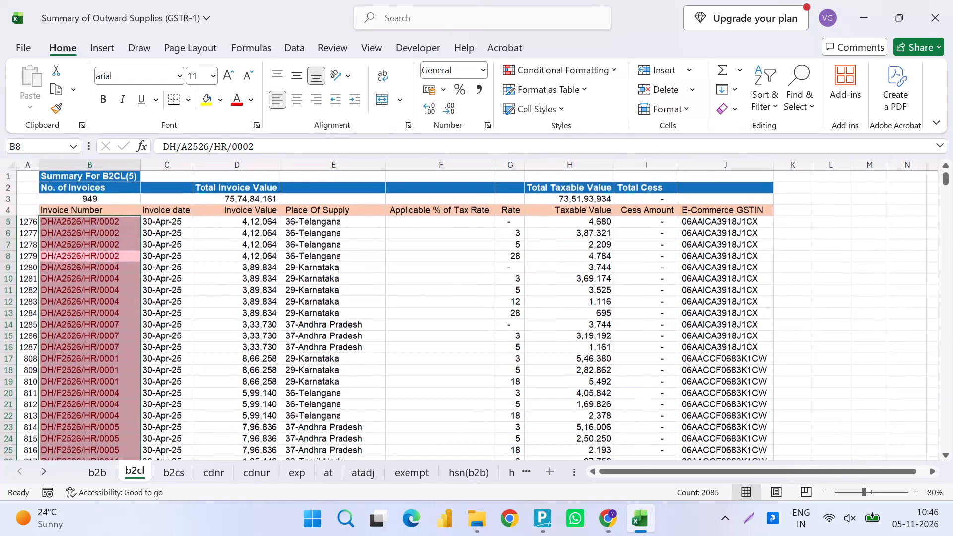
scroll(334, 289, "down", 11)
scroll(334, 289, "up", 1)
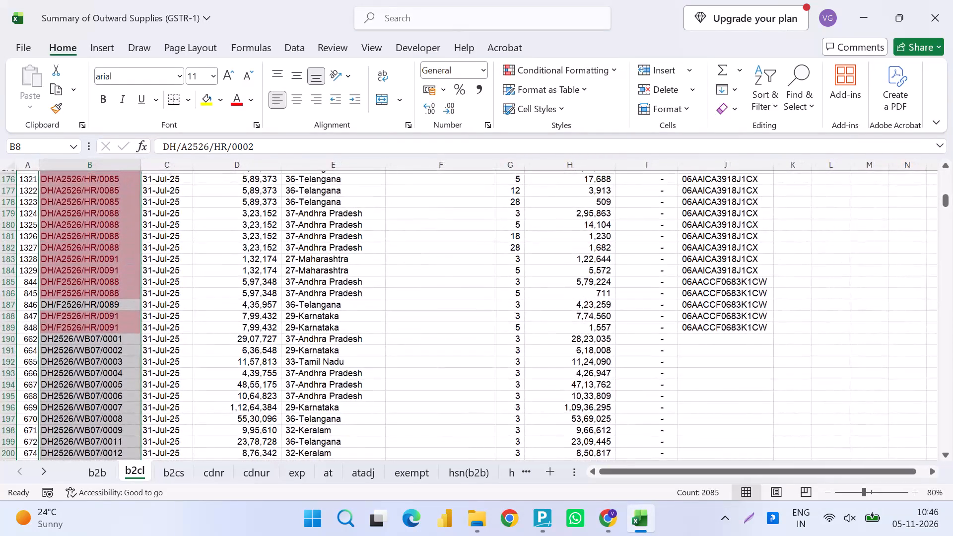
scroll(334, 289, "up", 14)
Save the Summary of Outward Supplies (GSTR-1) workbook.
key("ctrl+s")
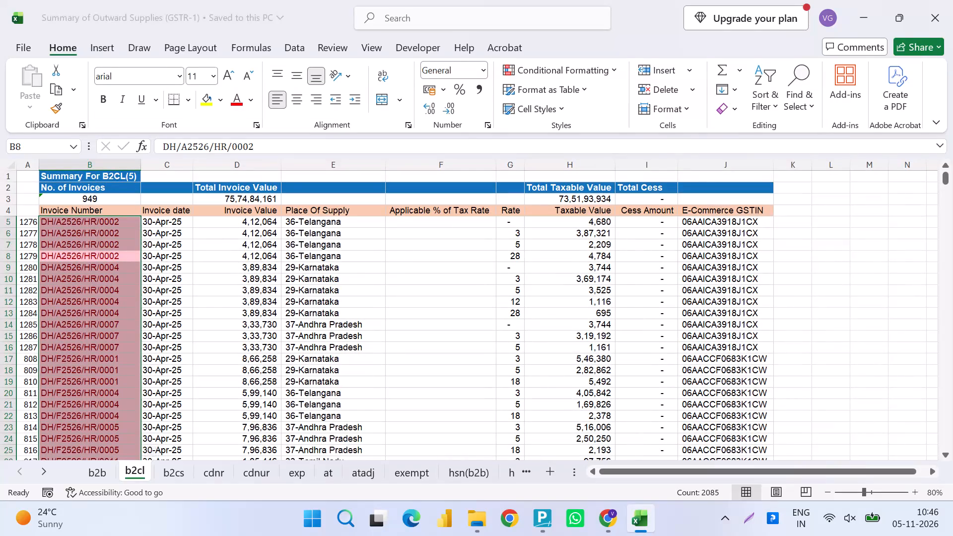
Look over the b2cs, cdnr and cdnur sheets and return to check the extent of the b2cs table.
left_click(177, 479)
left_click(208, 477)
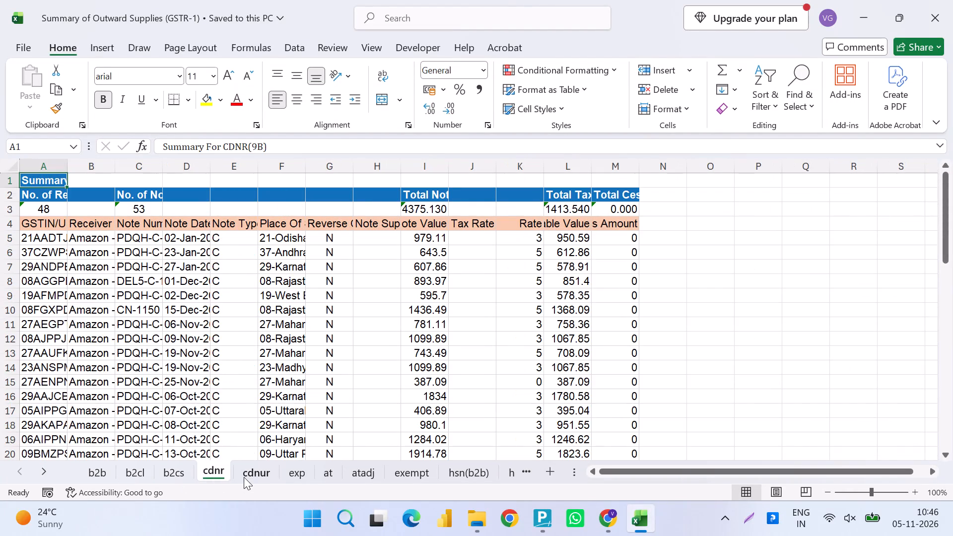
left_click(246, 477)
left_click(176, 473)
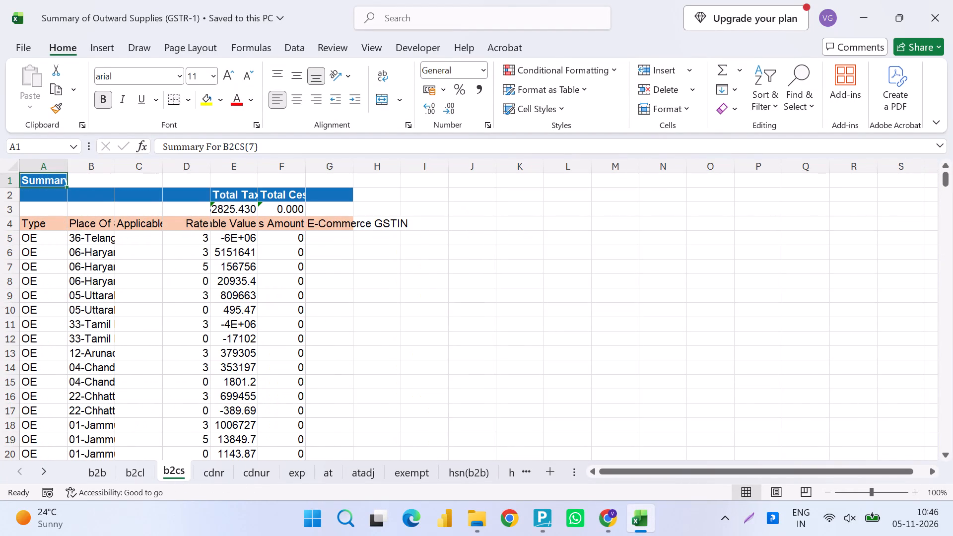
key("Left")
key("ctrl+Left")
key("ctrl+Left")
key("ctrl+Down")
key("Down")
key("ctrl+Up")
key("ctrl+Up")
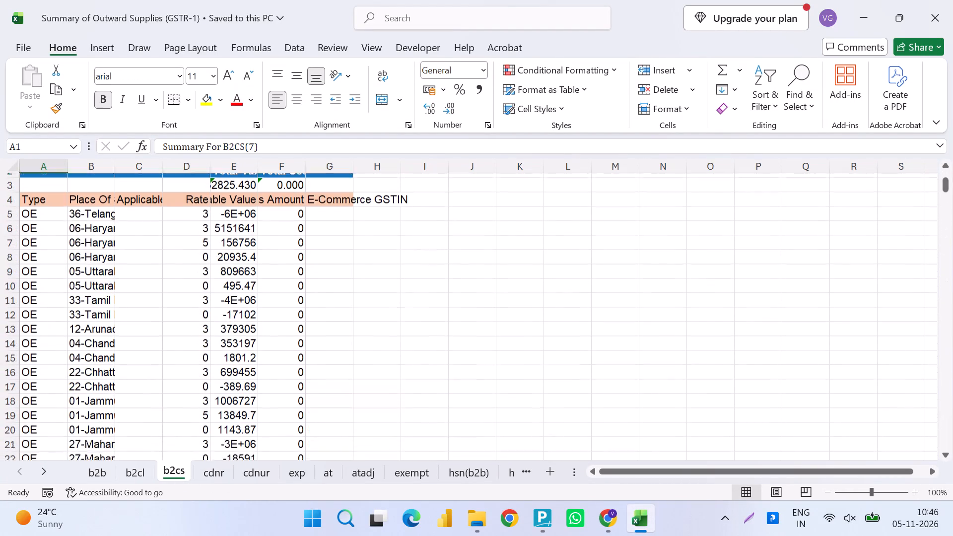
AutoFit the column widths of the b2cs sheet to the table in rows 4 to 350.
key("Right")
key("Down")
key("Left")
key("Down")
key("Down")
key("Left")
key("ctrl+shift+Right")
key("ctrl+shift+Down")
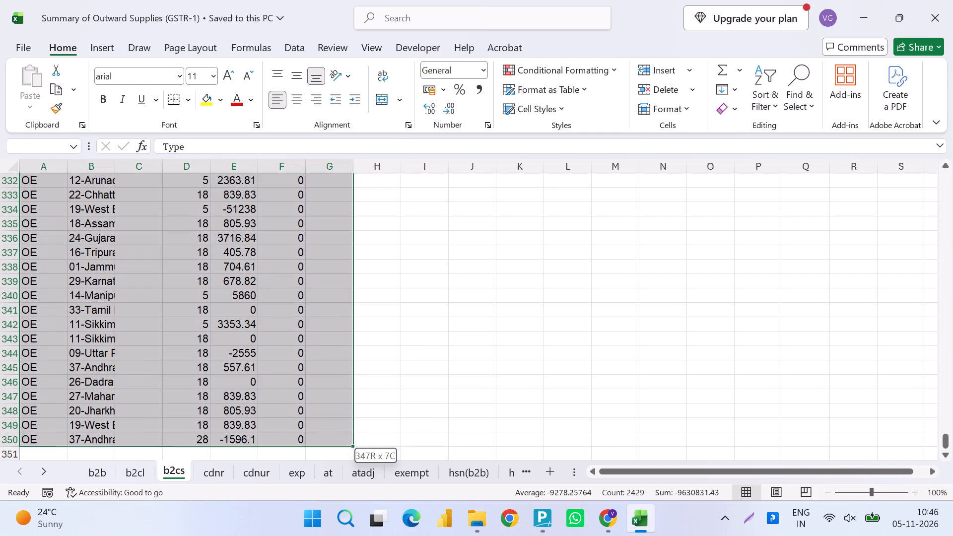
key("shift+space")
key("alt+h")
type("oi")
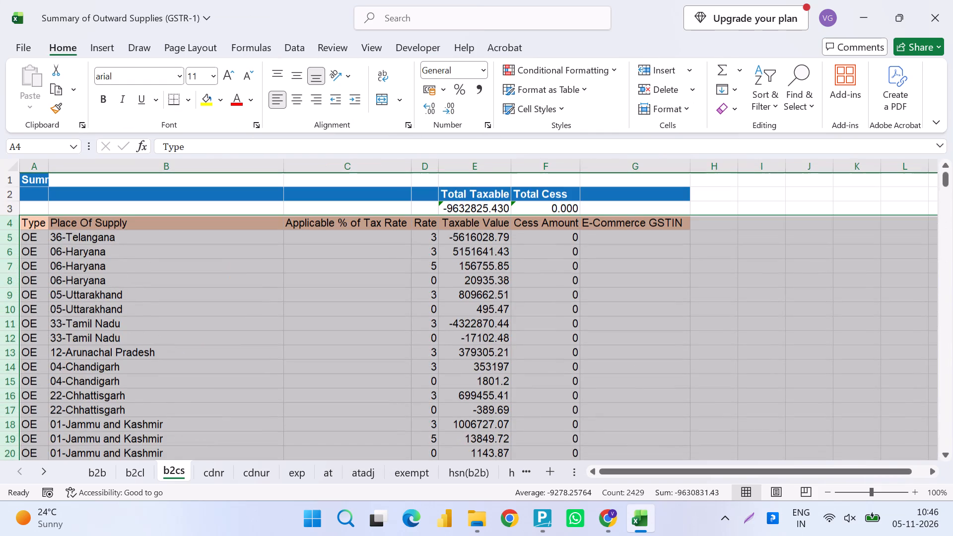
Examine the b2cs rows and their Type and E-Commerce GSTIN entries.
scroll(530, 381, "down", 11)
scroll(530, 381, "up", 1)
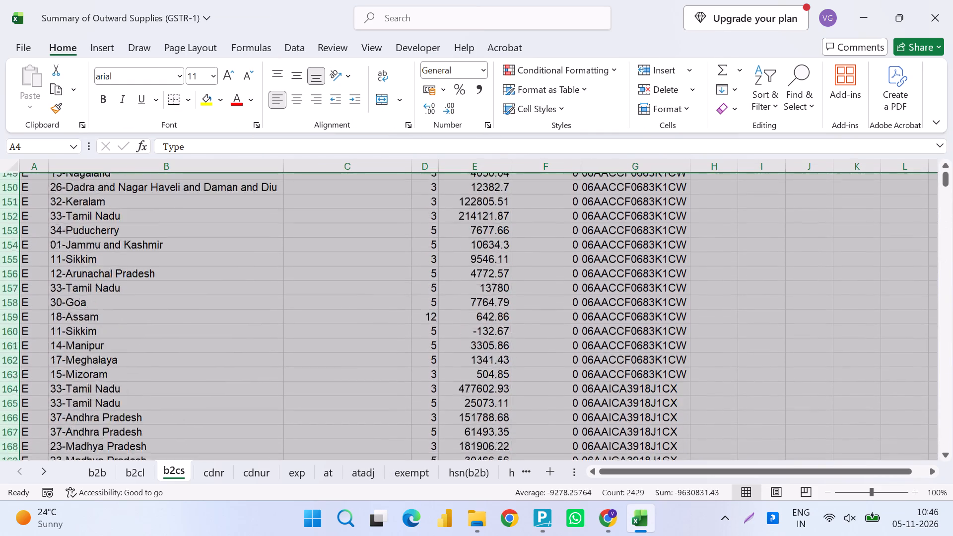
scroll(530, 381, "up", 2)
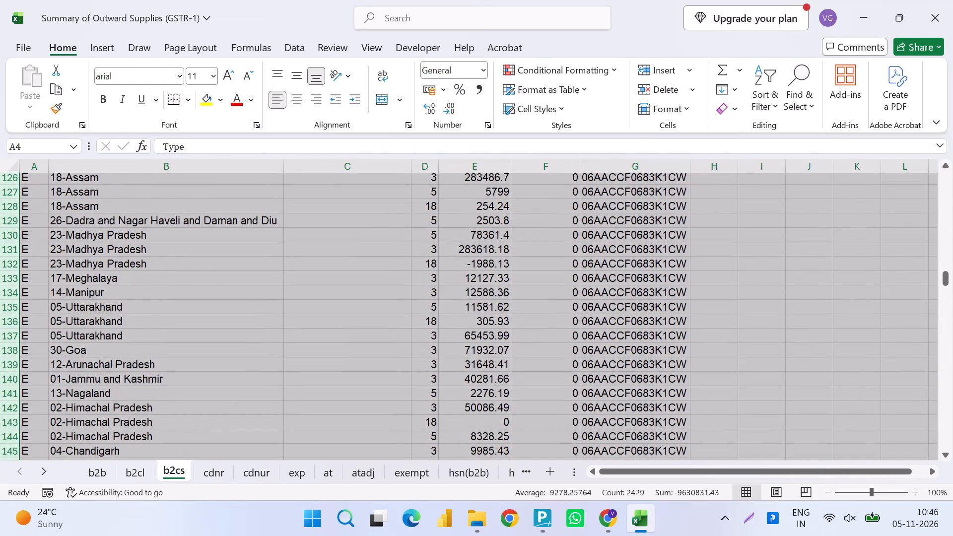
left_click(609, 266)
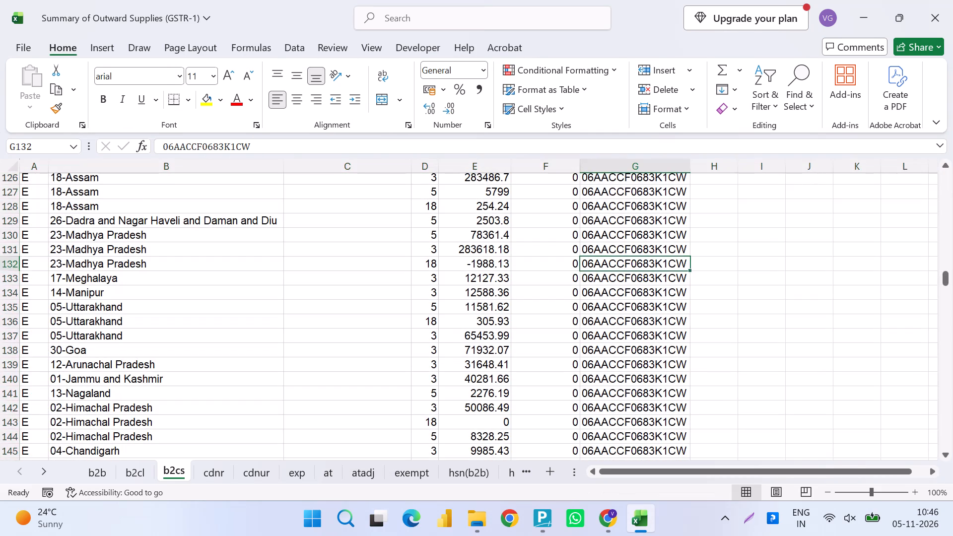
scroll(609, 266, "down", 9)
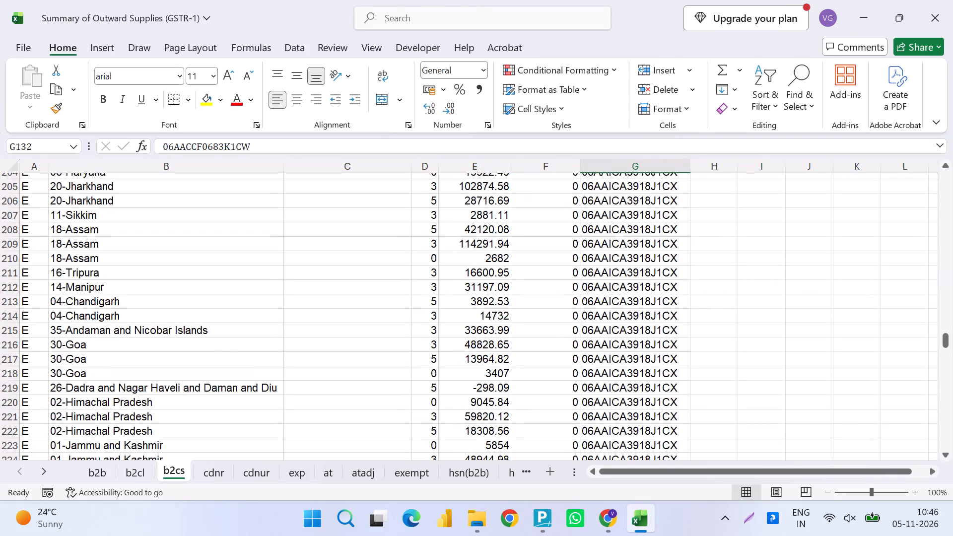
Copy the E-Commerce GSTIN in G132 of the b2cs sheet.
key("Up")
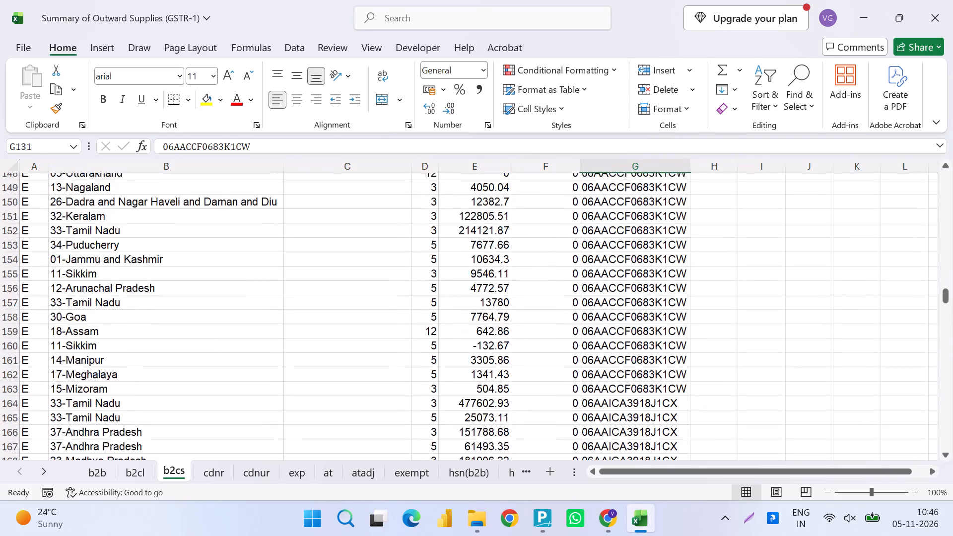
key("Down")
key("ctrl+c")
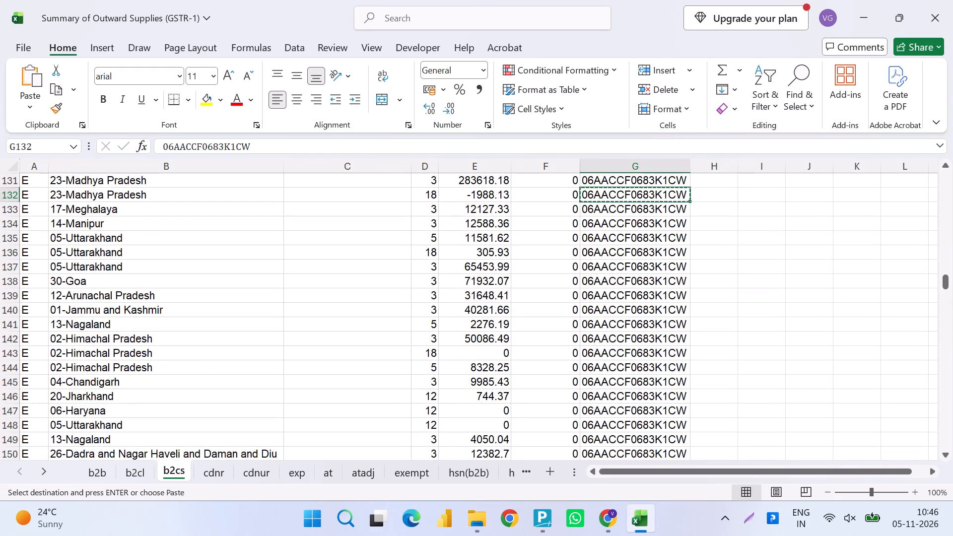
Examine the b2cs header row and check how far down the E-Commerce GSTIN column runs.
key("ctrl+Up")
key("Down")
key("Left")
key("Down")
key("Left")
key("Left")
key("Left")
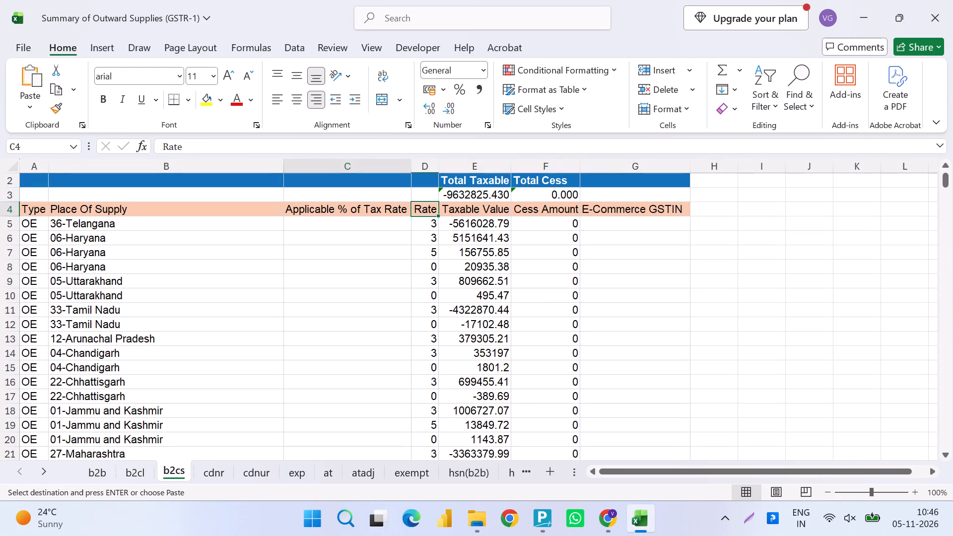
key("Left")
key("Left")
key("Left")
key("Right")
key("Right")
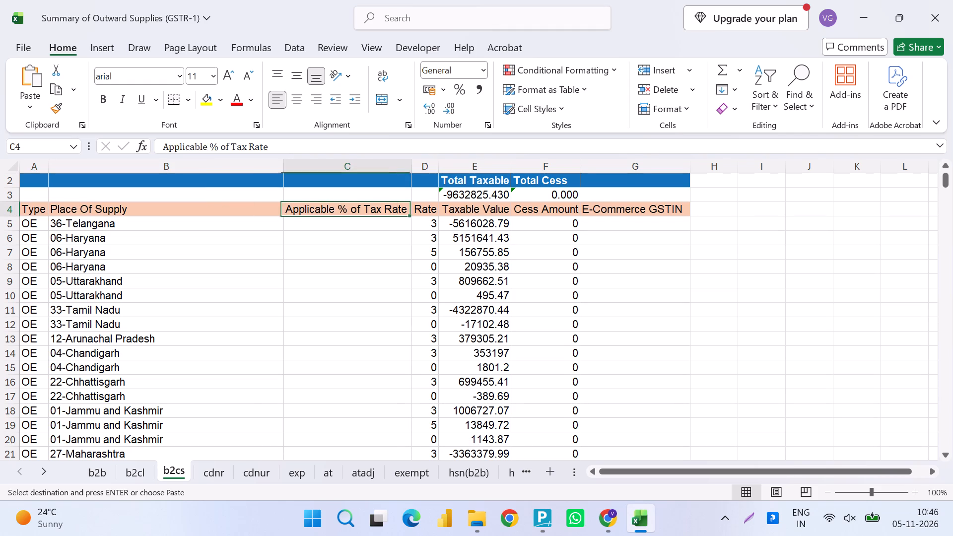
key("Right")
key("Up")
key("Right")
key("Down")
key("Right")
key("Right")
key("Down")
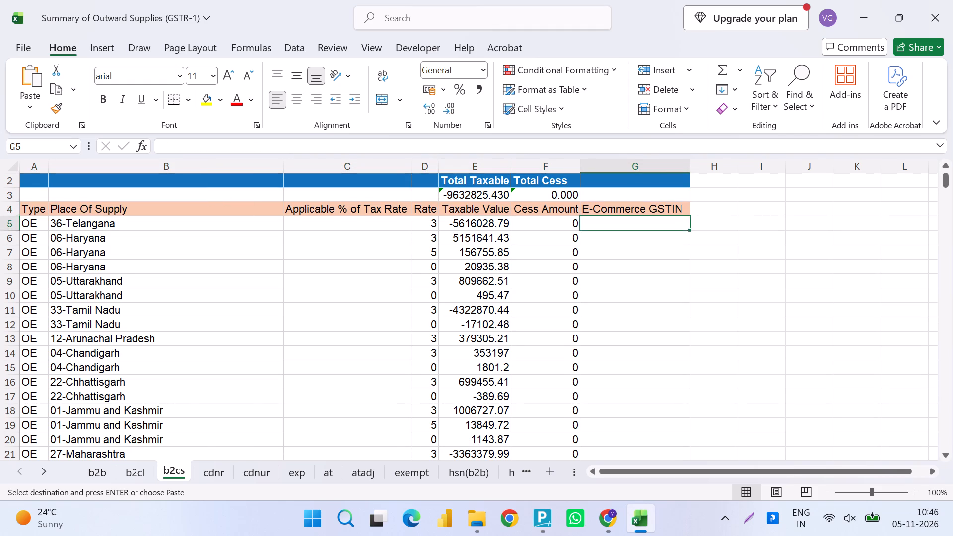
key("ctrl+Down")
key("ctrl+Down")
key("ctrl+Up")
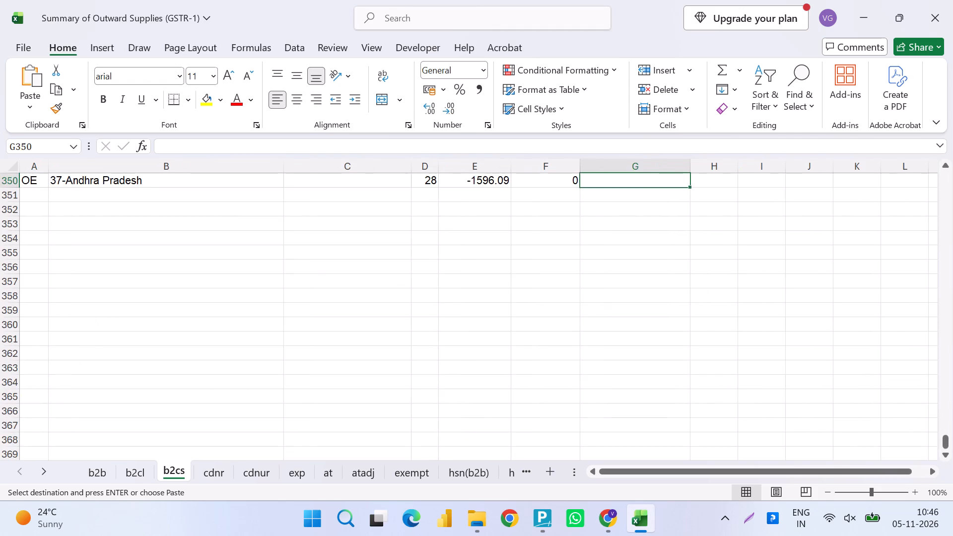
key("ctrl+Up")
key("Down")
Copy the E-Commerce GSTIN in G87, the first row of Type E on the b2cs sheet.
scroll(609, 266, "down", 6)
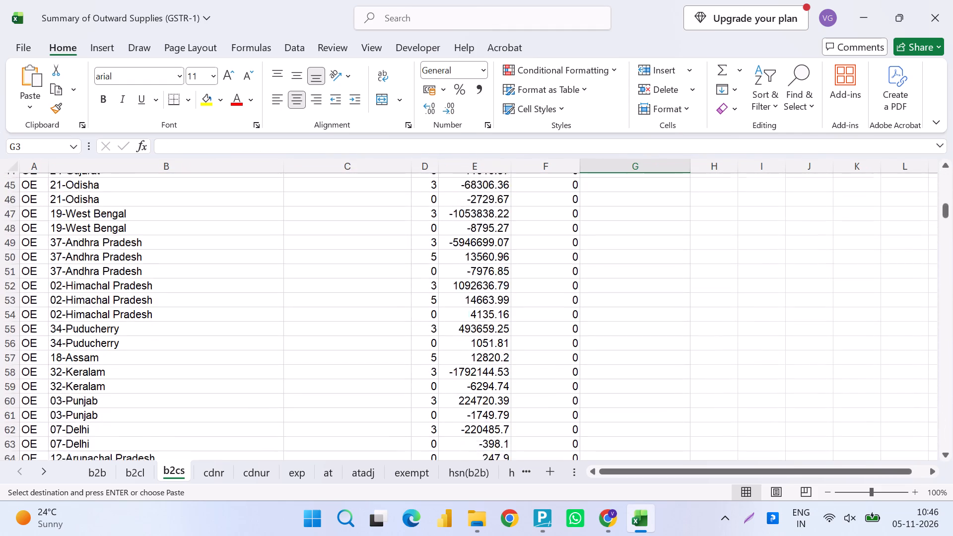
scroll(609, 266, "down", 3)
left_click(602, 356)
key("ctrl+c")
Switch to Zoho Books in Chrome and search the sales invoices for the copied E-Commerce GSTIN.
key("alt+Tab")
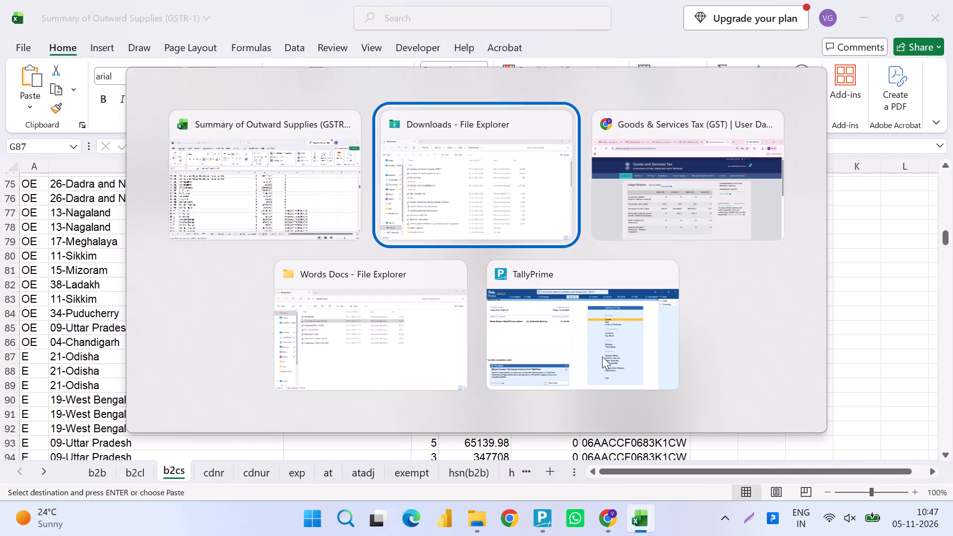
key("alt+Tab")
left_click(333, 0)
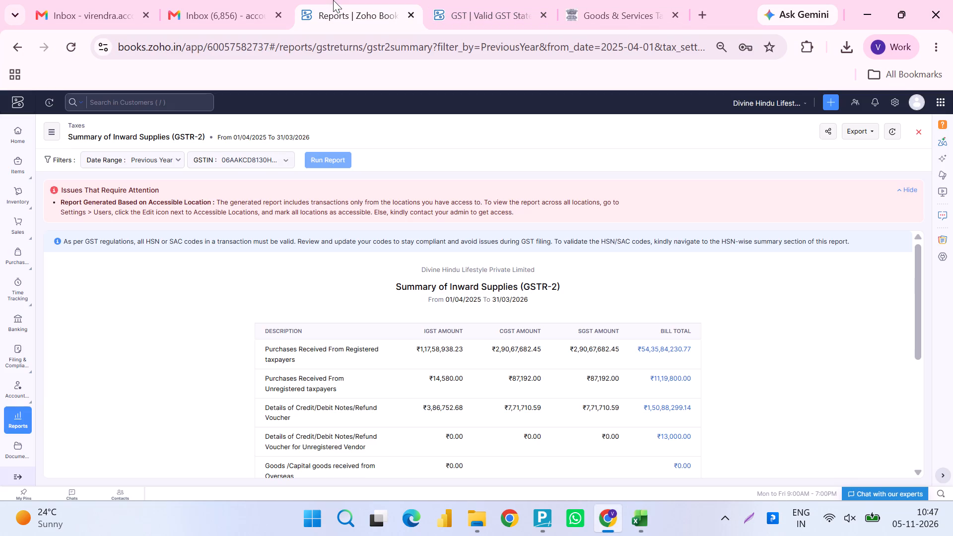
left_click(20, 125)
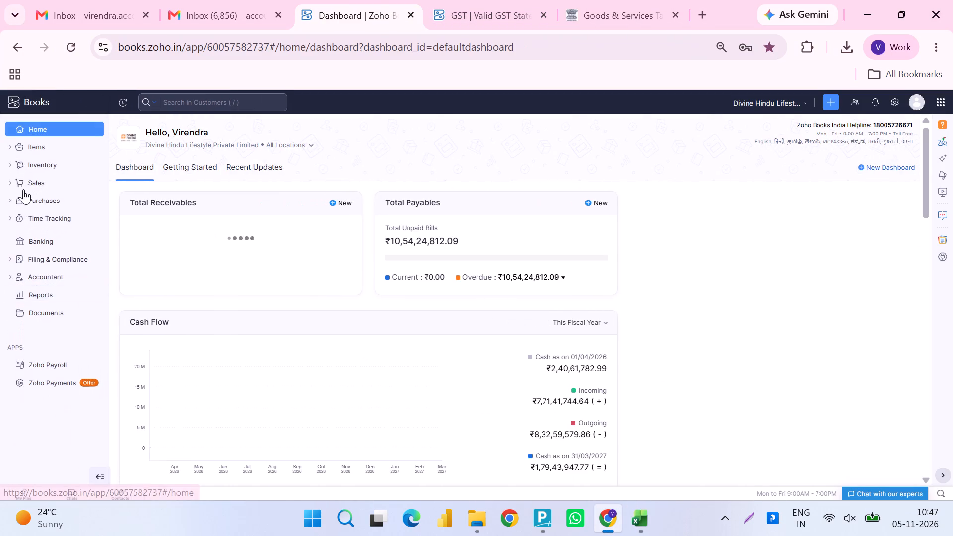
left_click(27, 188)
left_click(46, 245)
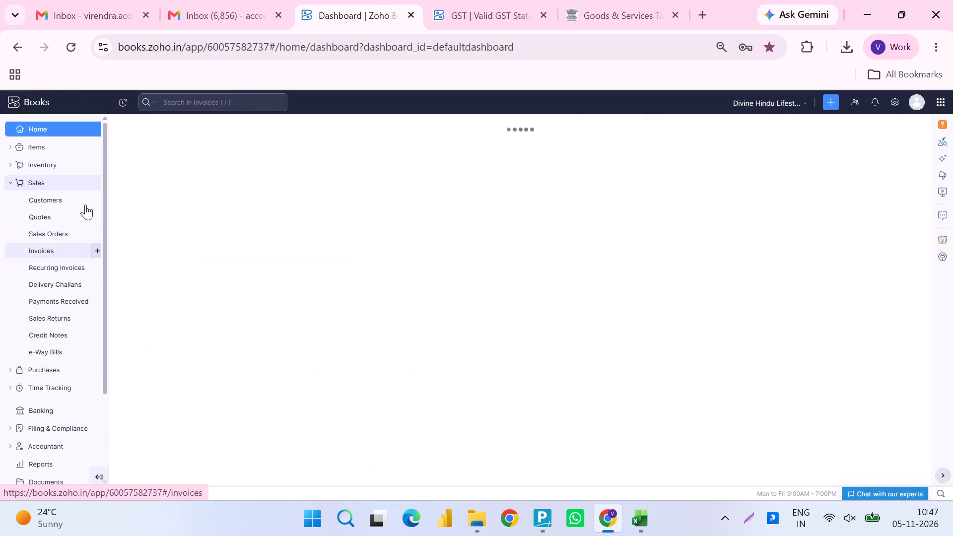
left_click(208, 100)
key("ctrl+v")
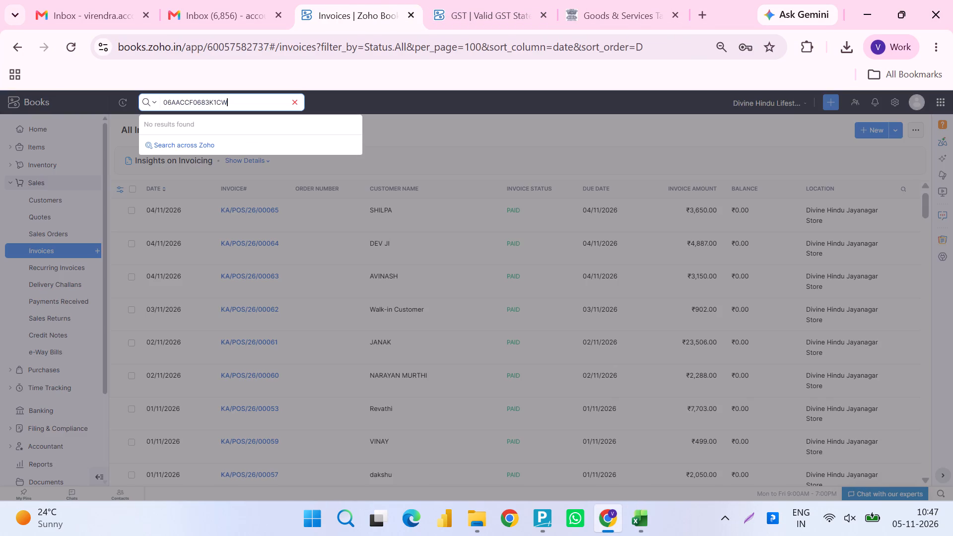
key("Return")
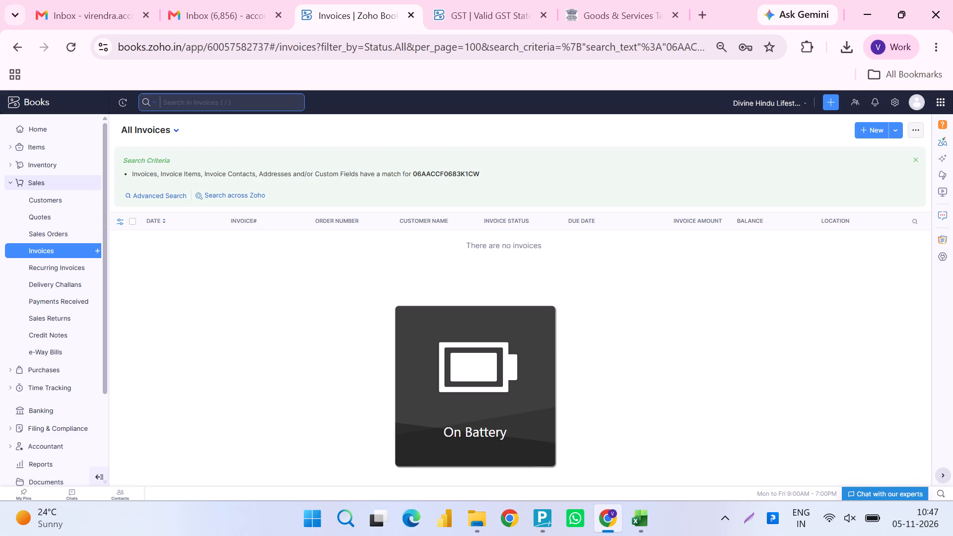
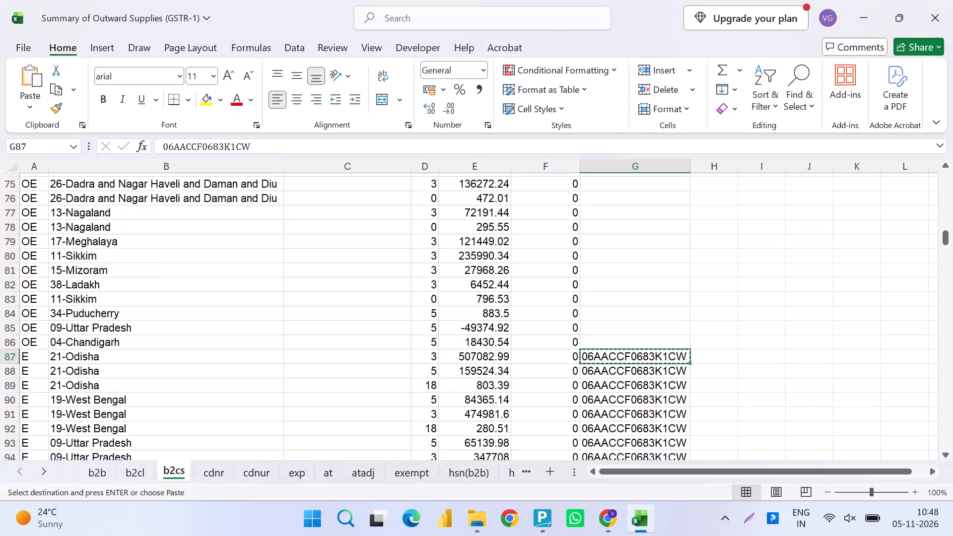
Convert the text-stored numbers in E3:F350, the Taxable Value and Cess Amount columns of b2cs, to real numbers.
scroll(373, 279, "up", 4)
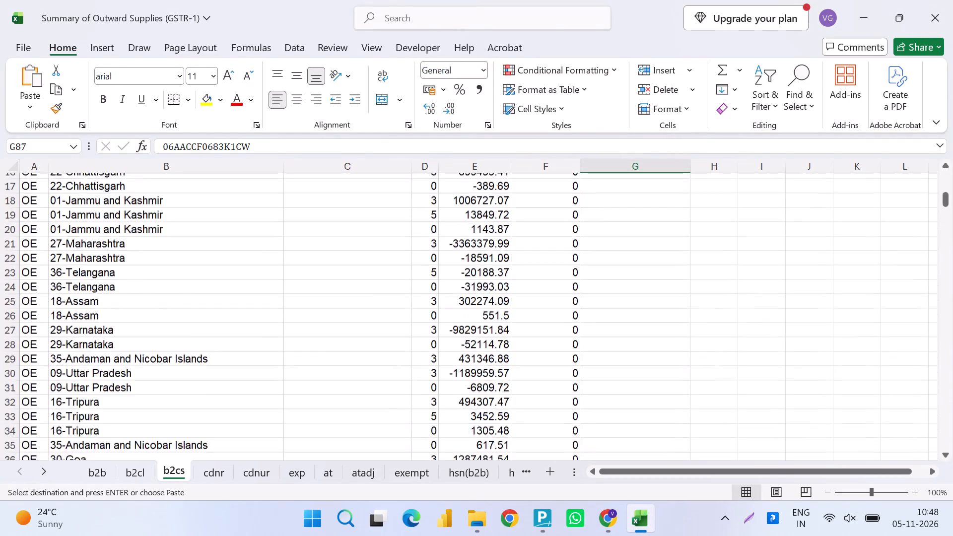
scroll(373, 279, "up", 2)
left_click(474, 241)
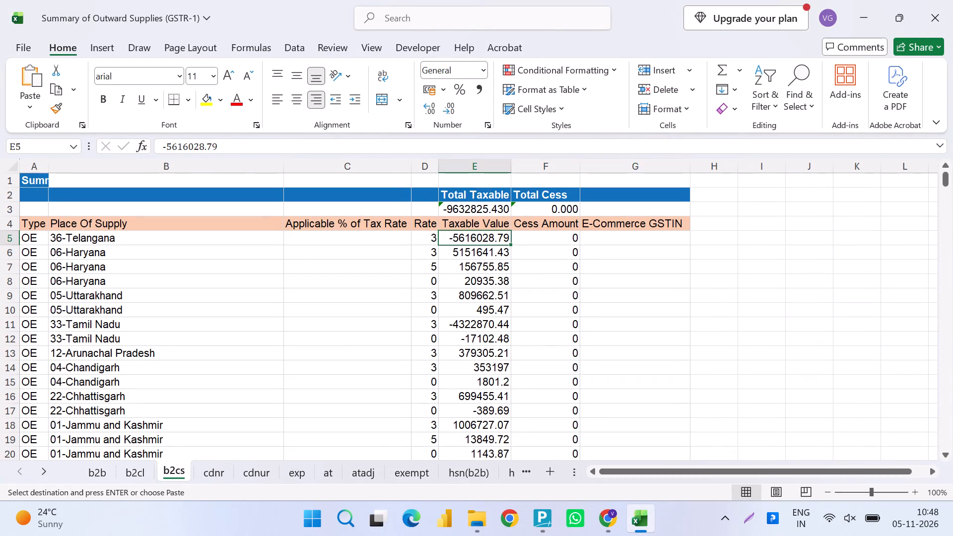
key("Up")
key("Up")
key("ctrl+shift+Down")
key("shift+Right")
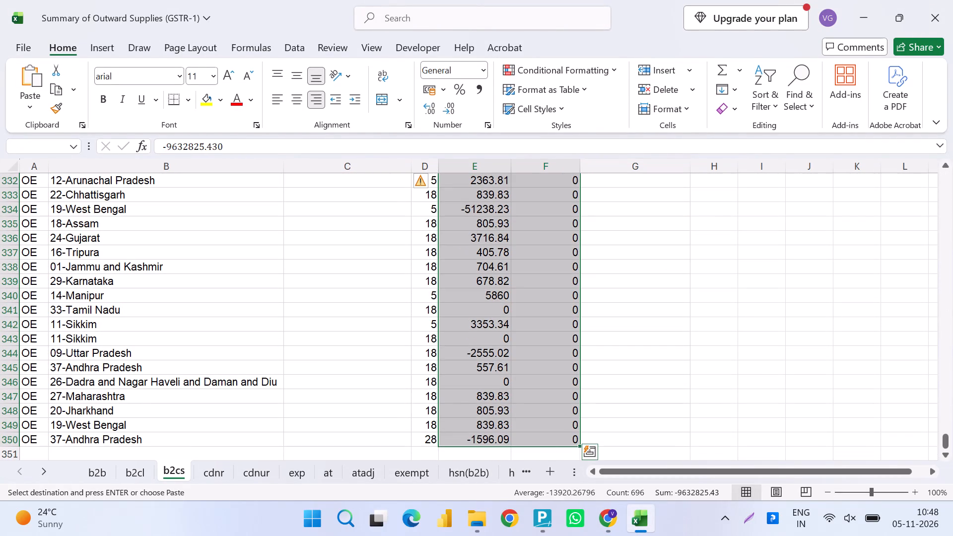
left_click(422, 181)
left_click(468, 218)
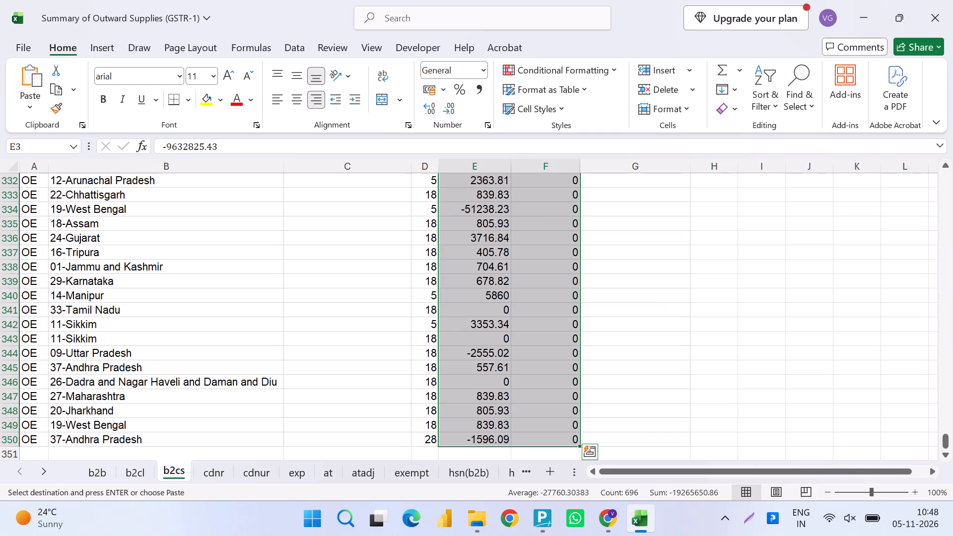
Format the Taxable Value and Cess Amount columns in comma style with no decimals and save the workbook.
left_click(479, 95)
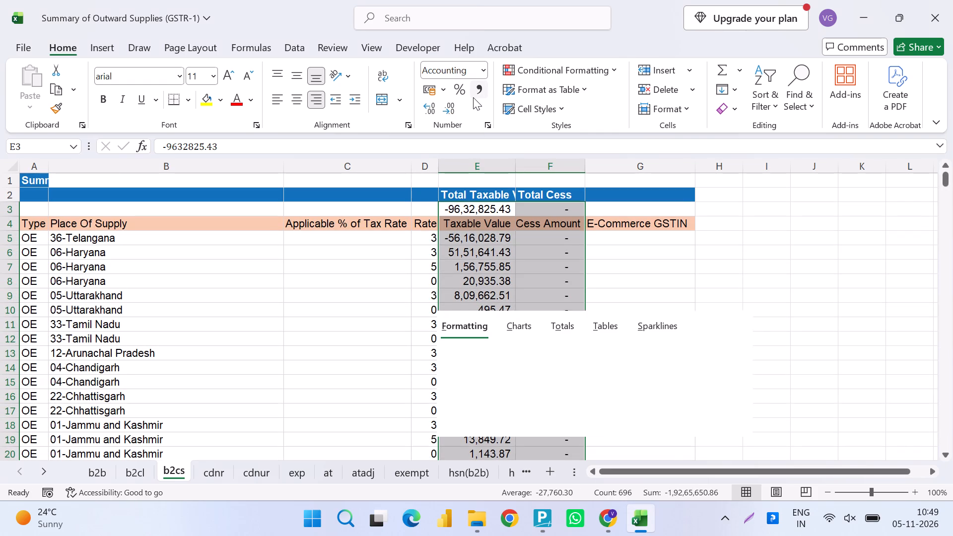
key("Escape")
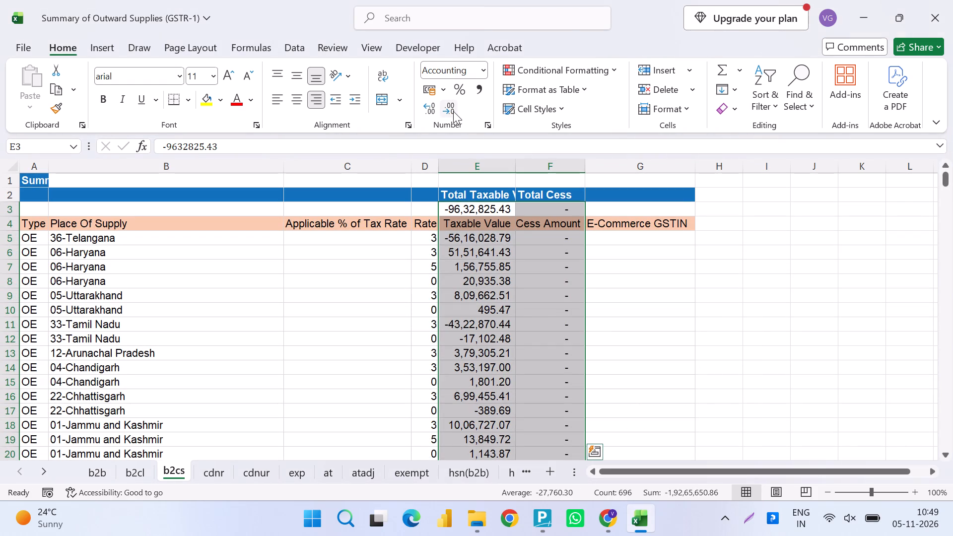
left_click(453, 111)
double_click(453, 111)
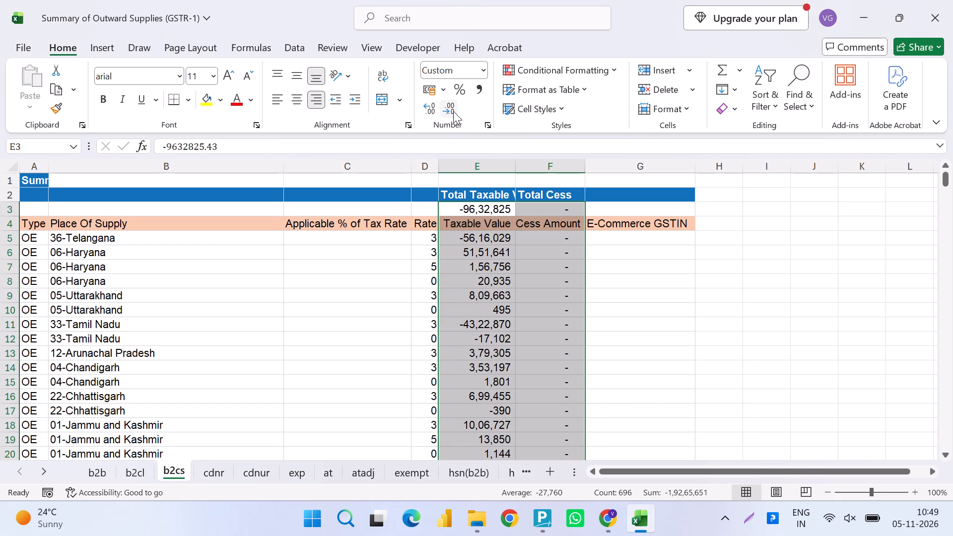
key("ctrl+s")
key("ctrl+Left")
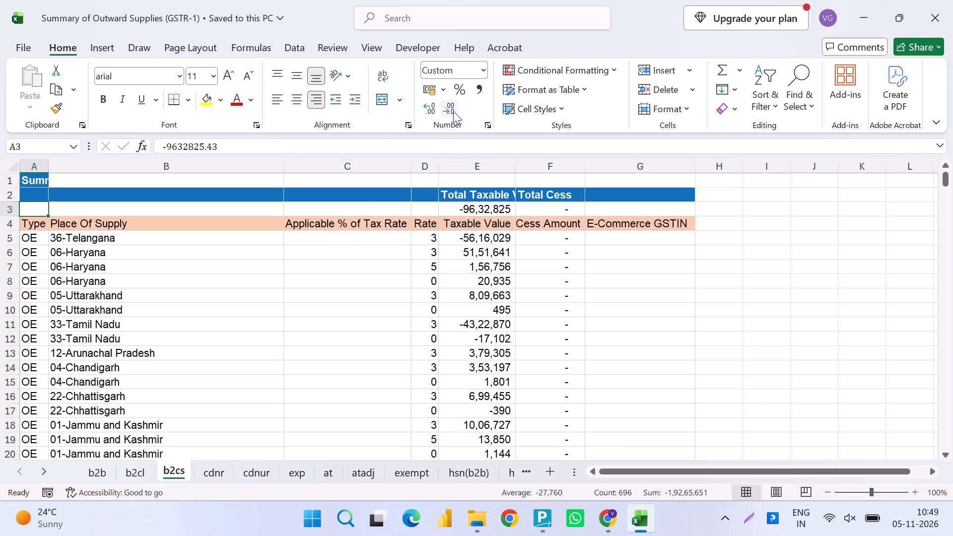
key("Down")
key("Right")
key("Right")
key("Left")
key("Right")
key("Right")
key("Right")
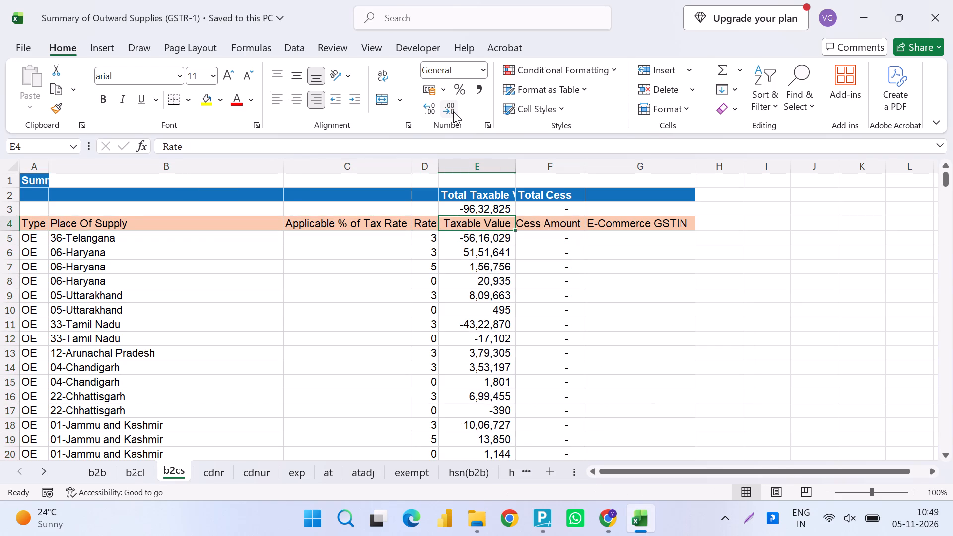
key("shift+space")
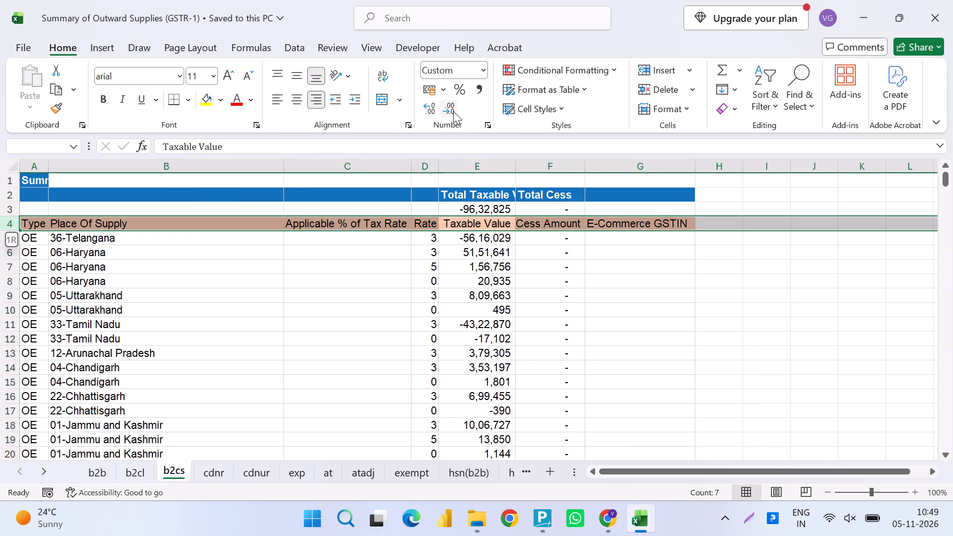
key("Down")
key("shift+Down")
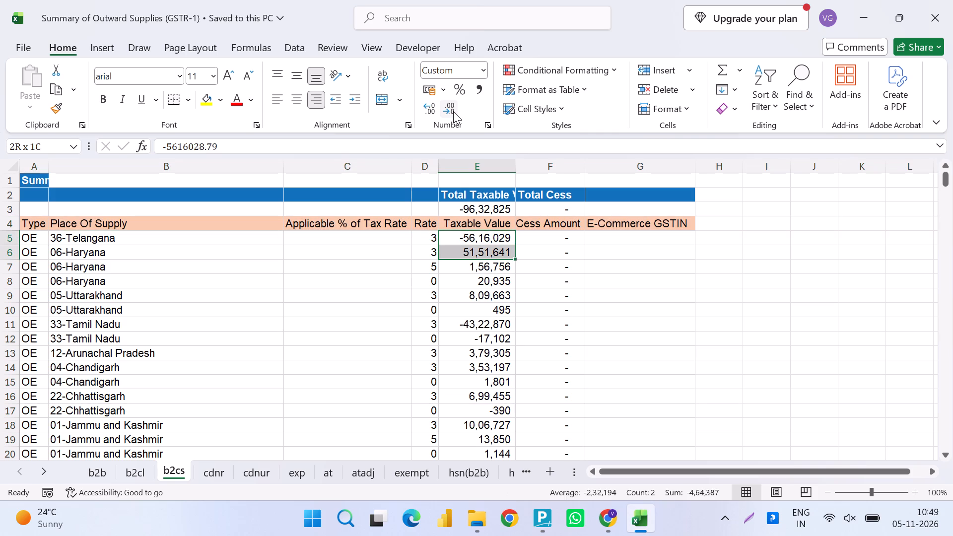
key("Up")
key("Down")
Insert a blank column before the Type column on the b2cs sheet.
key("Left")
key("Left")
key("Left")
key("Left")
key("Up")
key("Left")
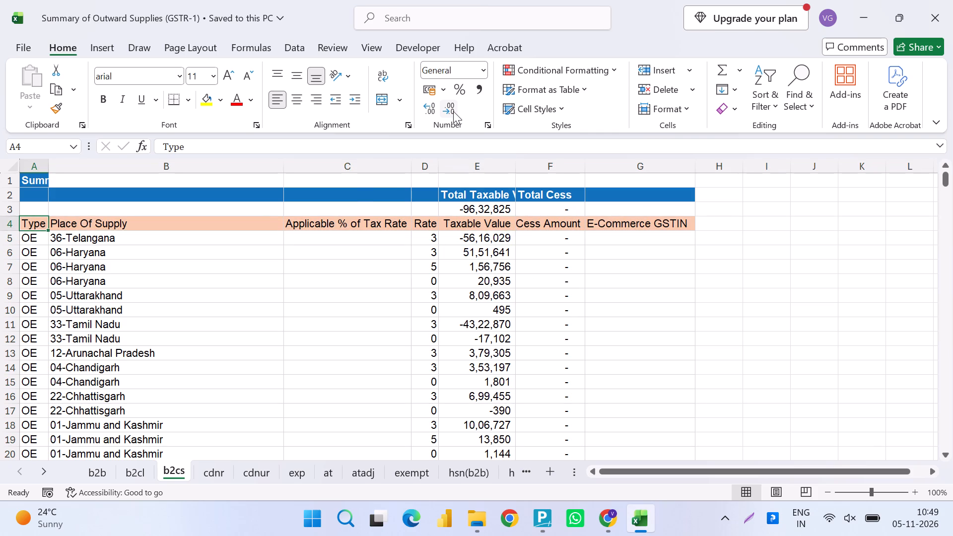
key("ctrl+space")
key("ctrl+shift+equal")
key("Right")
key("Left")
key("Down")
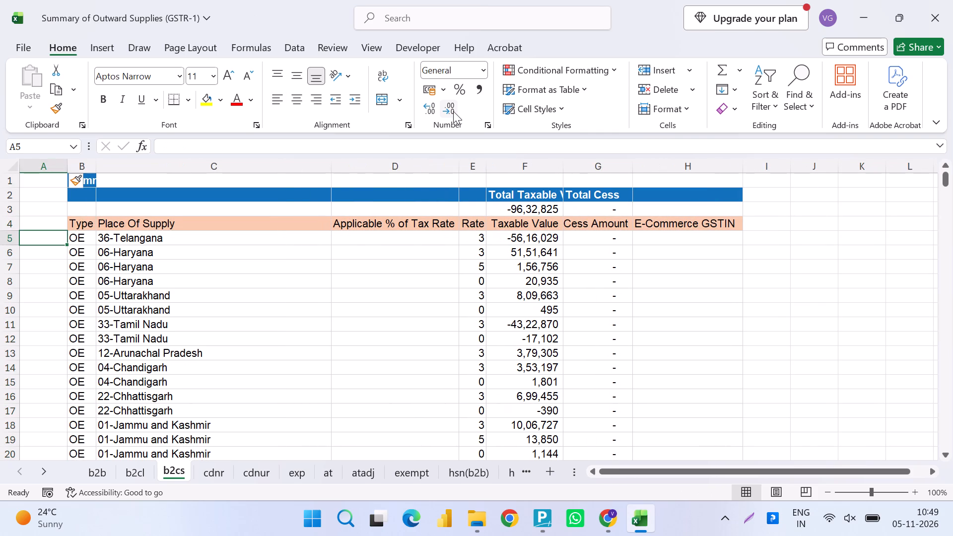
Number the b2cs rows in the new column A with a linear series starting at 1 in A5, down to row 350.
key("1")
key("Return")
key("Right")
key("ctrl+Down")
key("Left")
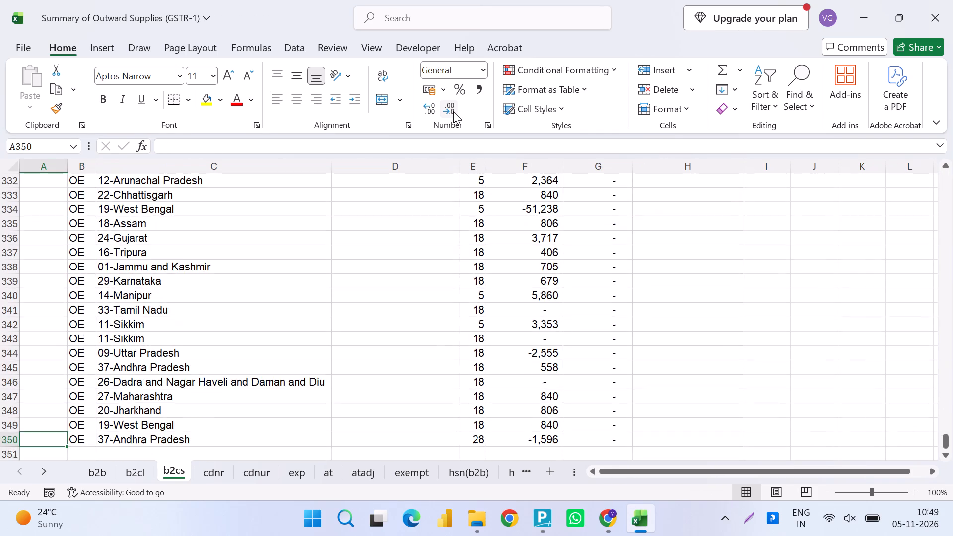
key("ctrl+shift+Up")
type("hfis")
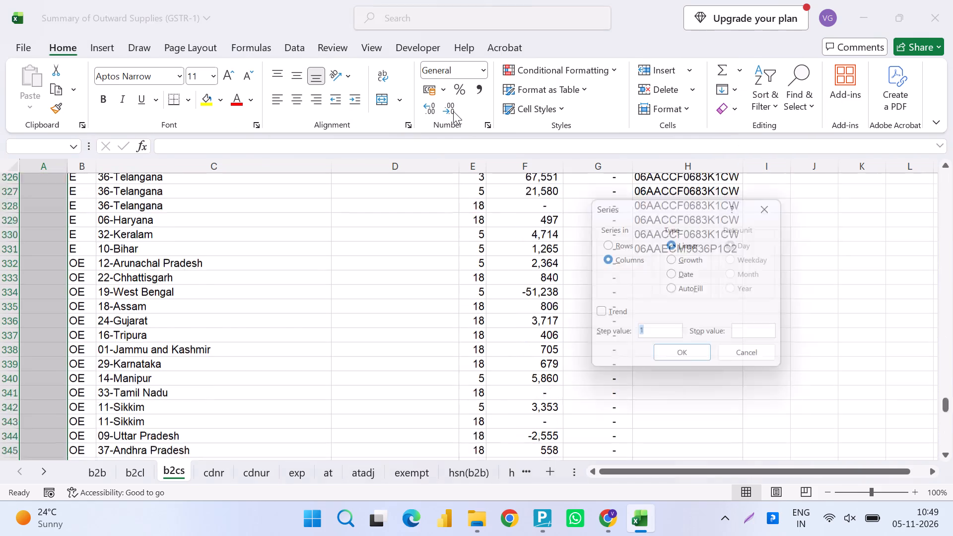
key("Return")
Sort the b2cs data rows from row 5 down by Place Of Supply in ascending order and save the workbook.
key("ctrl+Up")
key("Up")
key("Right")
key("Down")
key("Right")
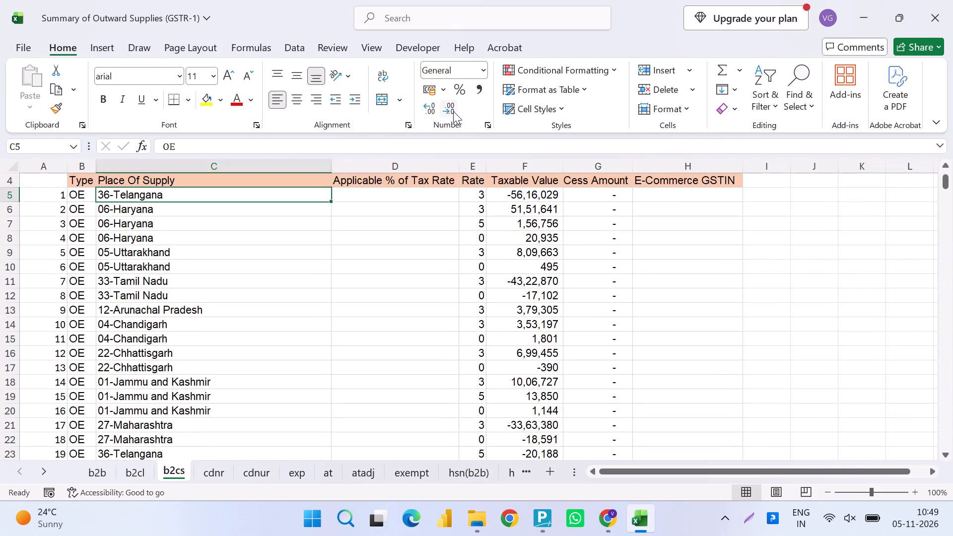
key("Right")
key("Left")
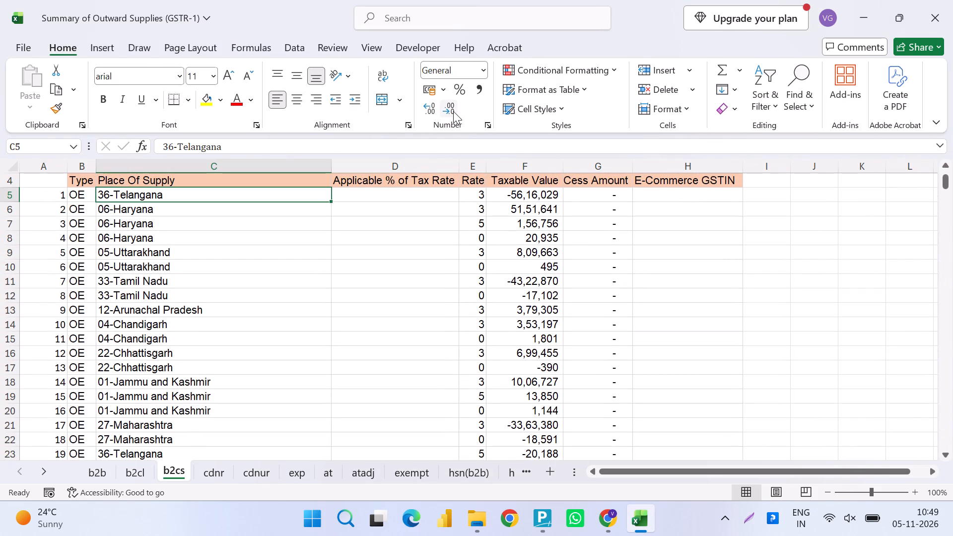
key("shift+space")
key("ctrl+shift+Down")
type("hs")
key("Return")
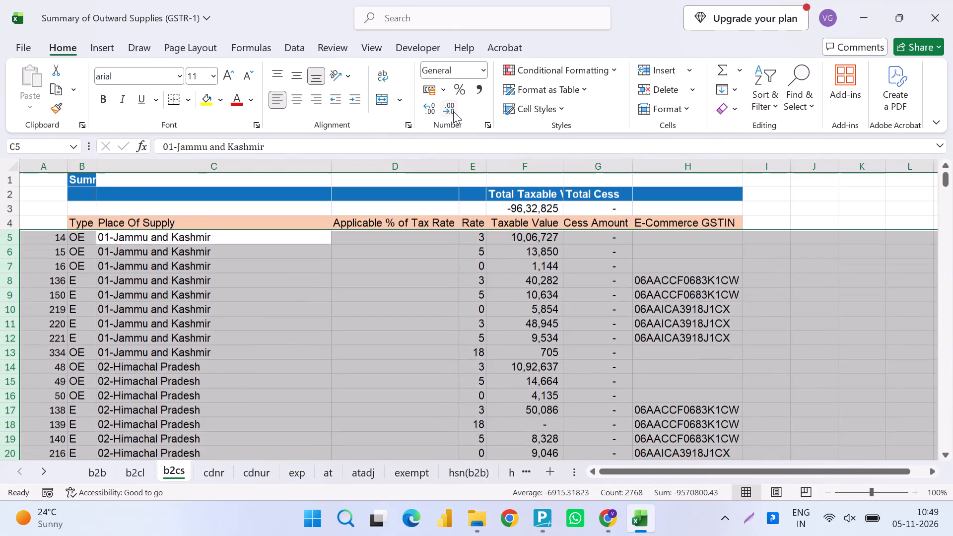
key("ctrl+s")
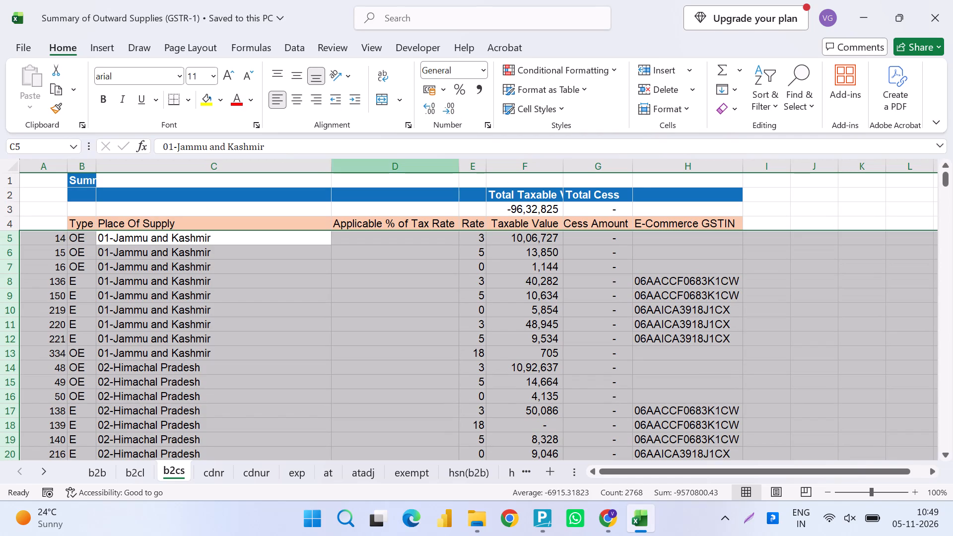
Examine the sorted b2cs rows, including the 04-Chandigarh entries, through to the last place of supply, and save the workbook.
scroll(556, 319, "down", 4)
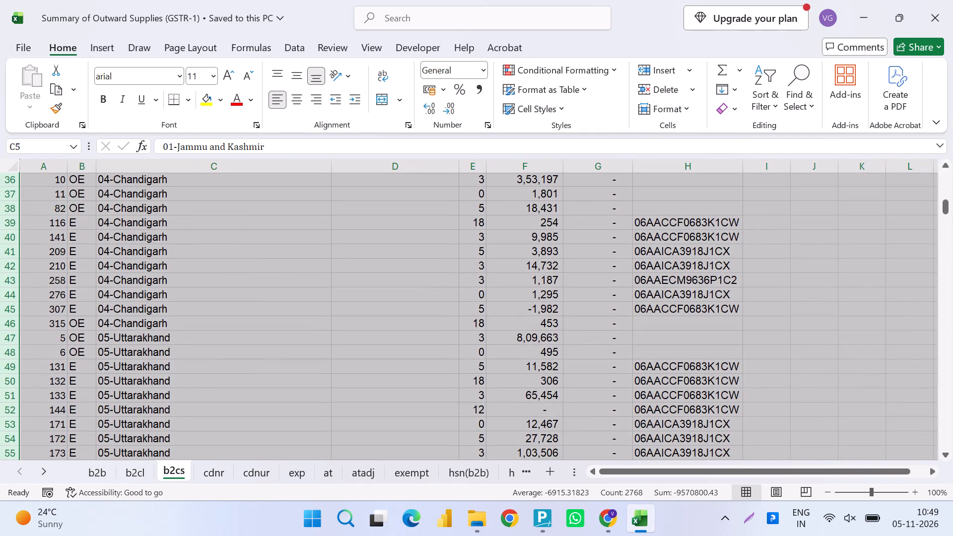
left_click(541, 309)
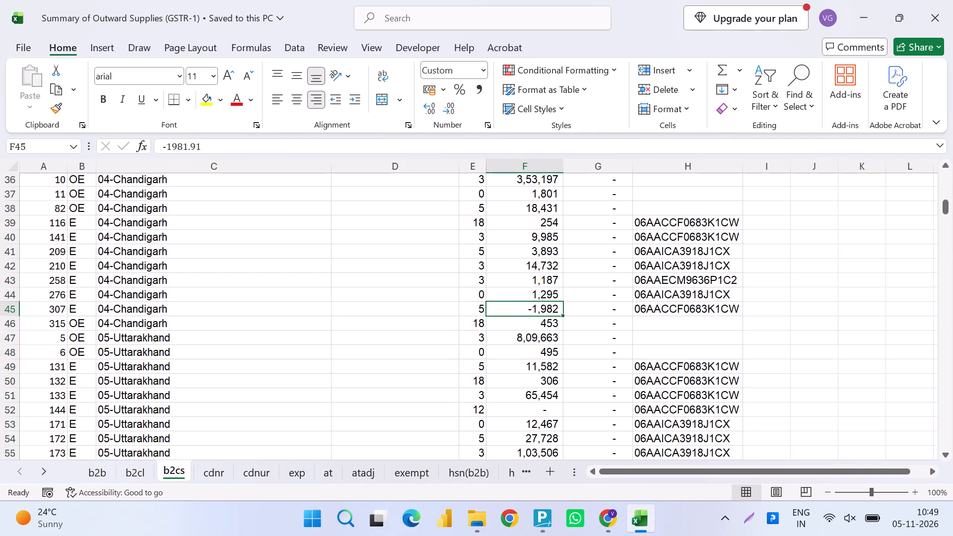
key("Left")
key("Left")
key("Left")
key("Left")
key("Right")
key("Up")
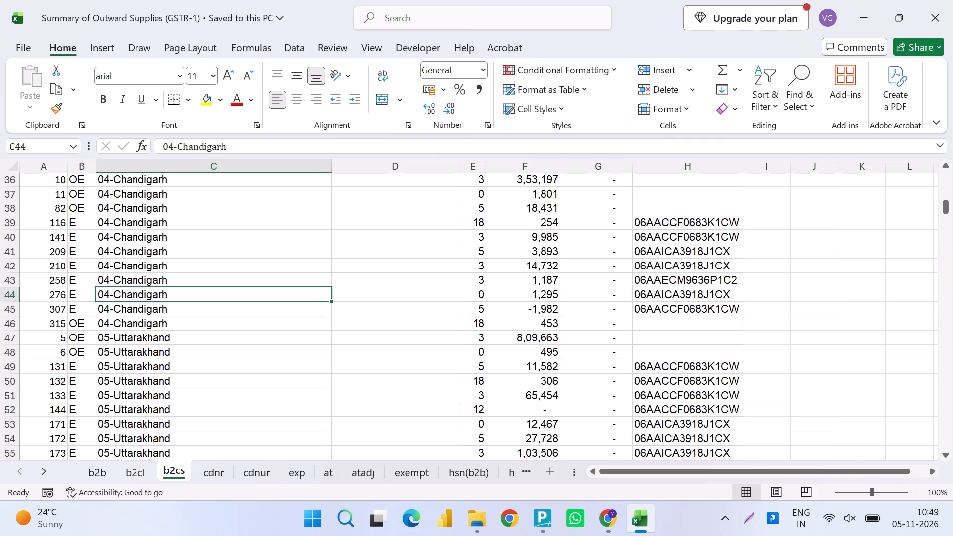
key("Up")
key("Up")
key("Up")
key("Up")
key("Down")
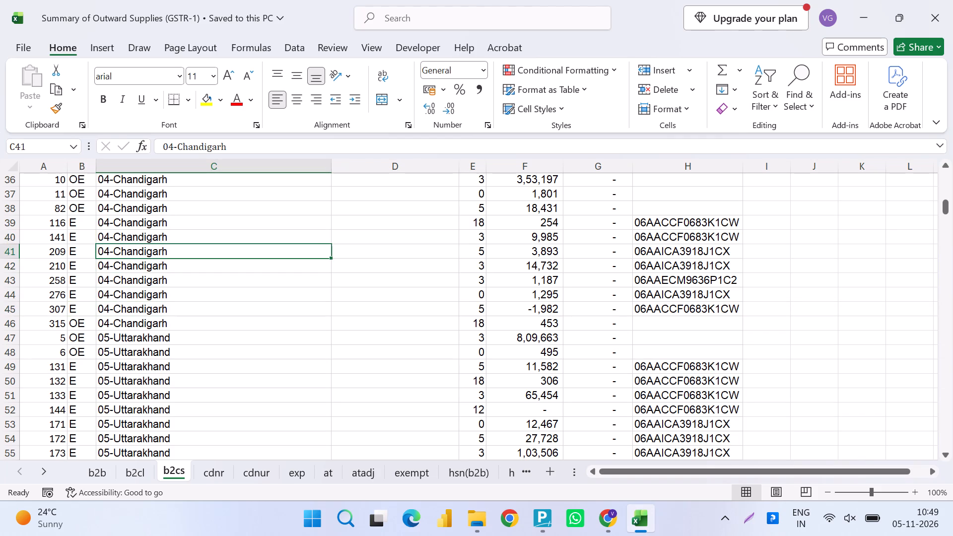
key("Down")
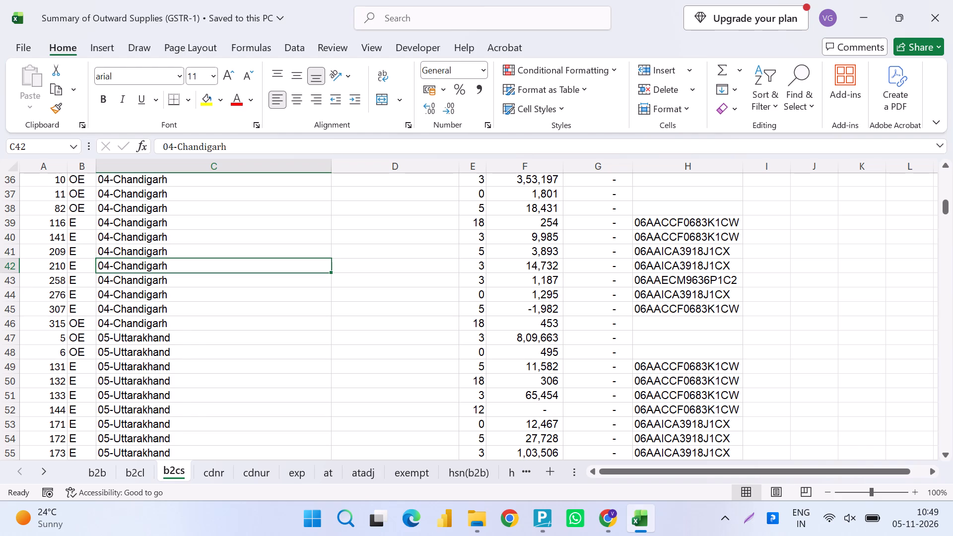
key("ctrl+Up")
key("Down")
key("Down")
key("Down")
key("ctrl+shift+Down")
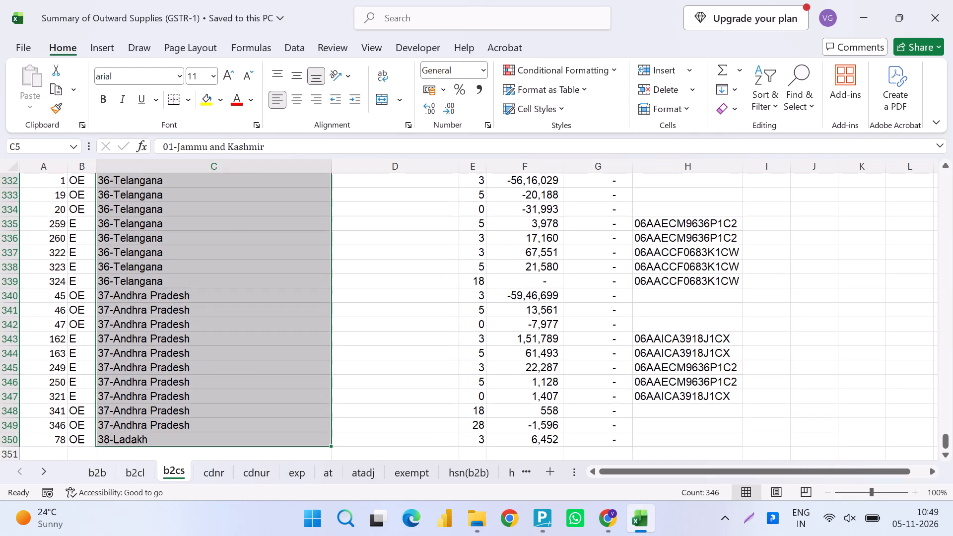
key("ctrl+s")
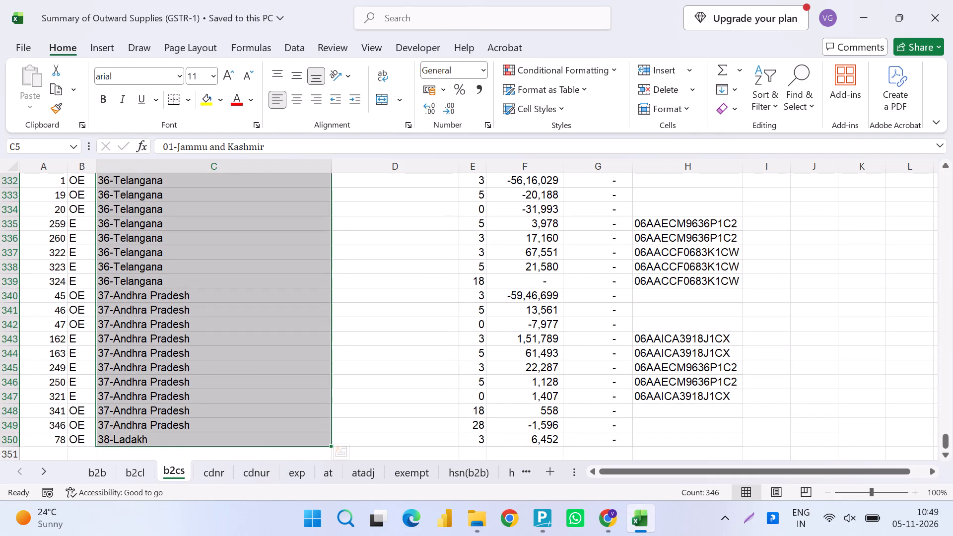
Autofit all column widths on the cdnr sheet.
left_click(211, 480)
left_click(76, 260)
key("ctrl+a")
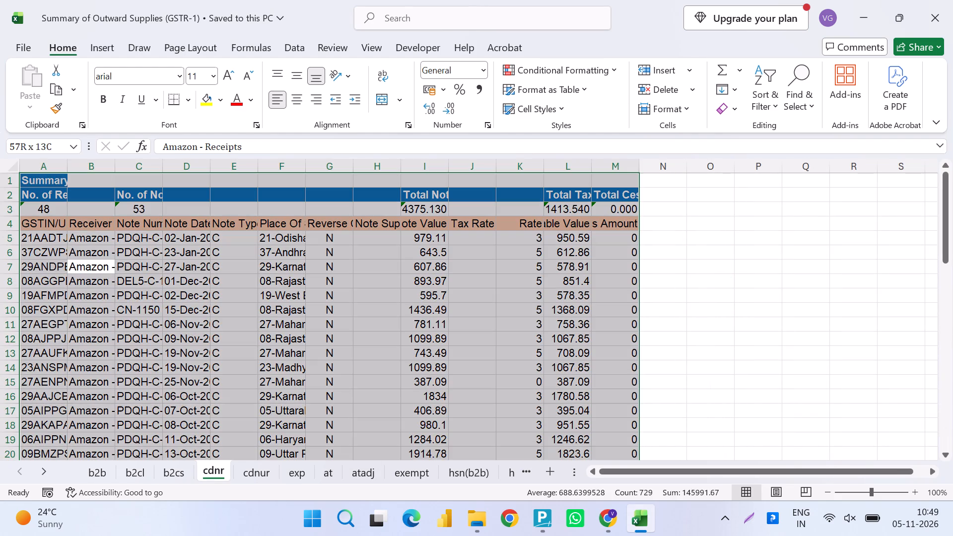
type("hoi")
Insert a blank column before the GSTIN/UIN of Recipient column on the cdnr sheet.
left_click(54, 255)
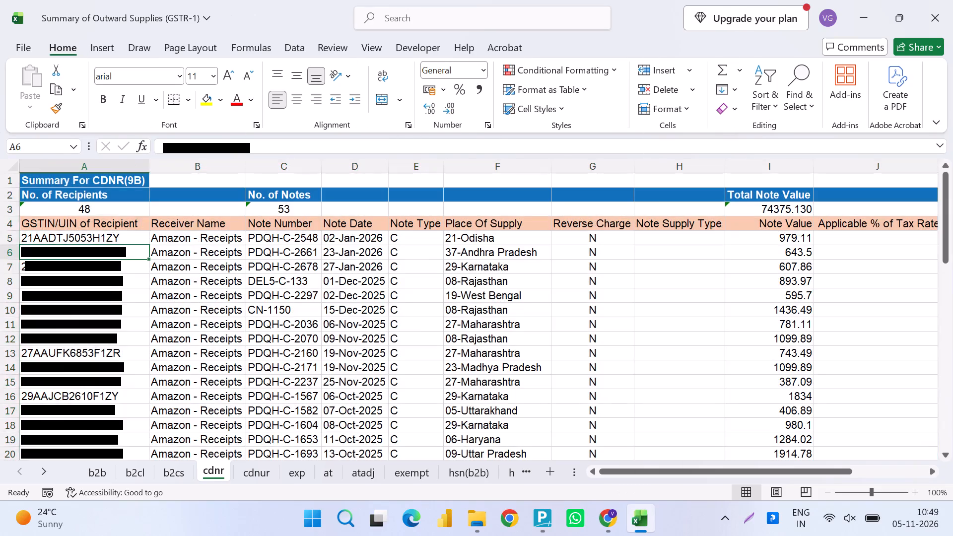
key("ctrl+space")
key("ctrl+shift+equal")
key("Down")
key("Up")
key("Up")
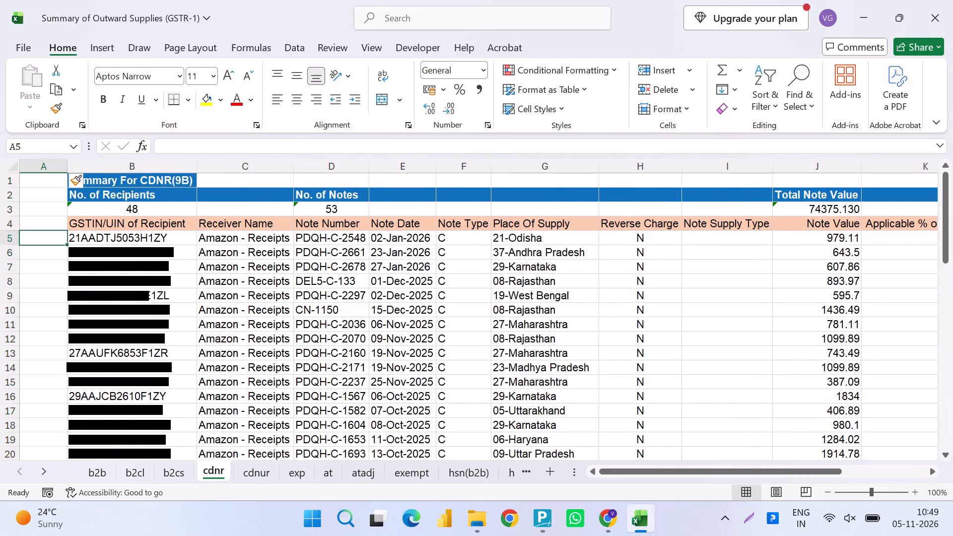
Number the cdnr rows in the new column A with a linear series starting at 1 in A5, down to the last row.
key("1")
key("Return")
key("Right")
key("ctrl+Down")
key("Left")
key("ctrl+shift+Up")
type("hfis")
key("Return")
key("ctrl+Up")
key("Right")
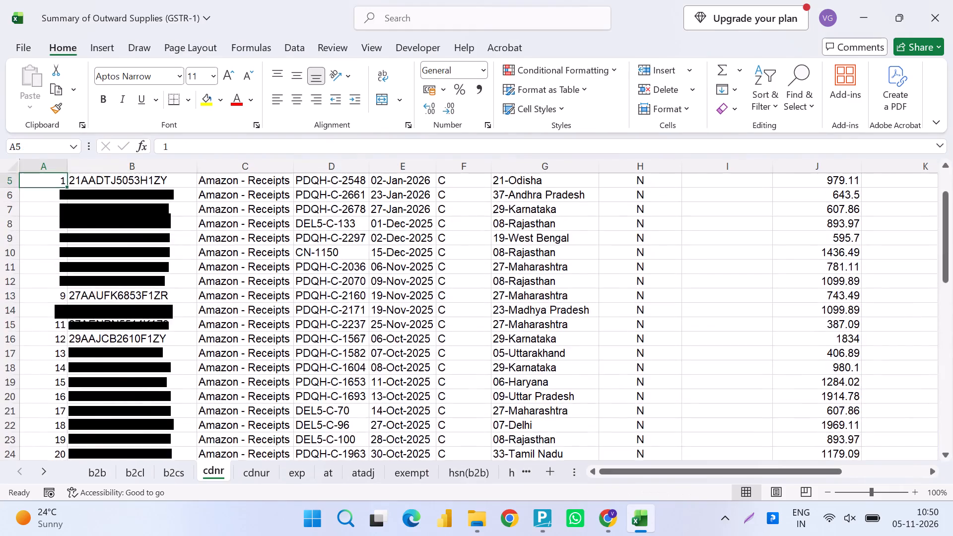
Convert the text-stored numbers in J3:N57 of the cdnr sheet, from Note Value to Cess Amount, to real numbers.
key("Right")
key("Up")
key("Up")
key("Right")
key("Right")
key("Down")
key("Right")
key("Down")
key("Right")
key("Right")
key("Right")
key("Right")
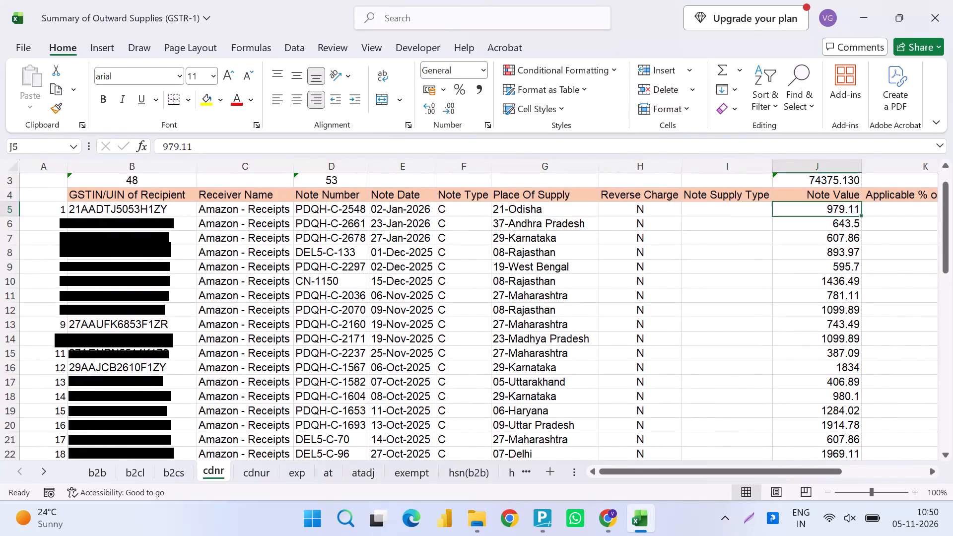
key("Right")
key("Up")
key("Up")
key("Left")
key("ctrl+shift+Right")
key("ctrl+shift+Down")
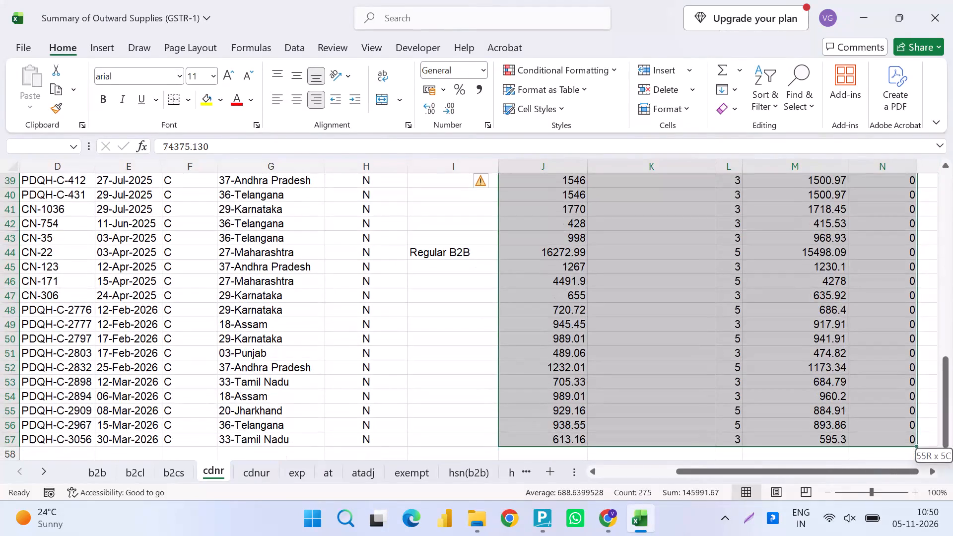
scroll(573, 331, "up", 4)
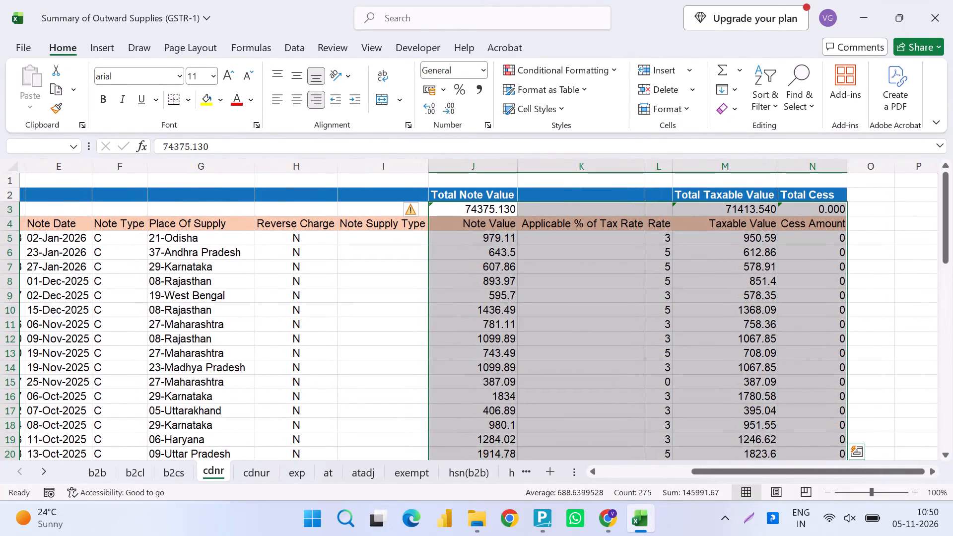
left_click(414, 212)
left_click(458, 251)
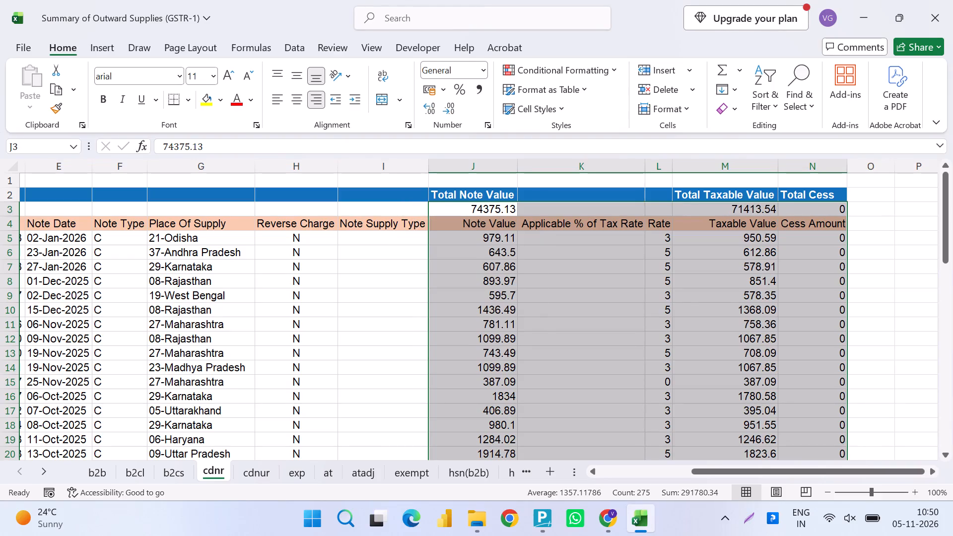
Format the cdnr columns from Note Value to Cess Amount in comma style with no decimals.
left_click(476, 84)
triple_click(456, 110)
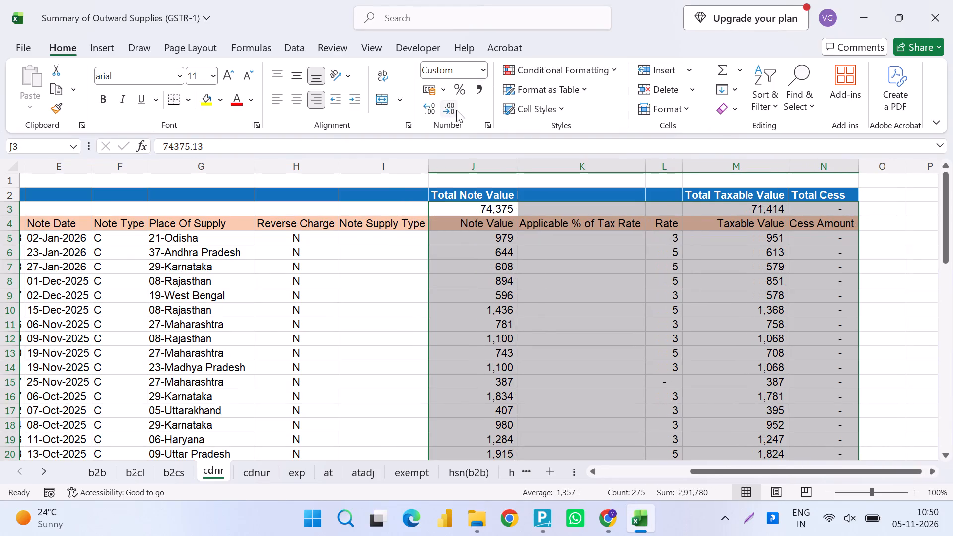
Save the GSTR-1 workbook with the cdnr number formatting in place.
key("ctrl+Left")
key("ctrl+Left")
key("ctrl+s")
key("ctrl+s")
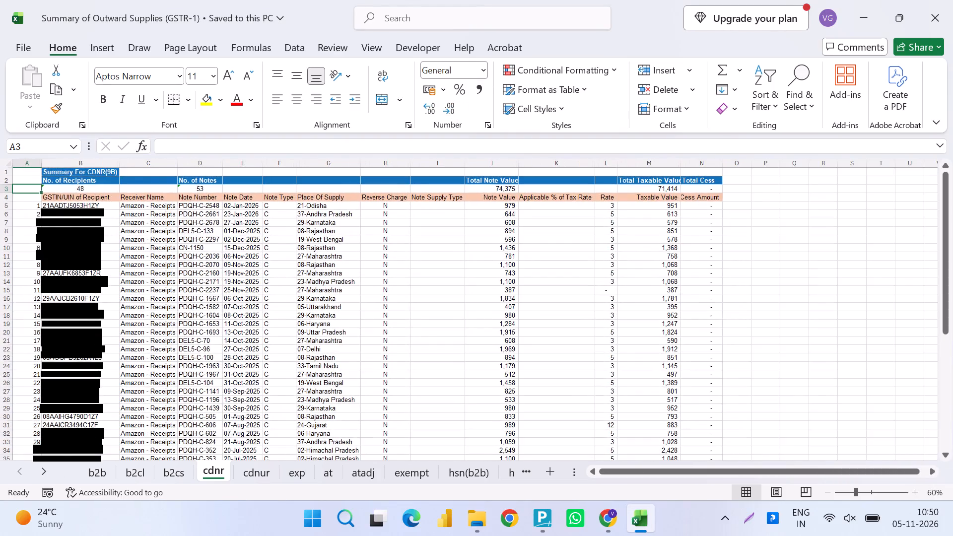
Re-enter the first Note Date in E5 of the cdnr sheet as a real date.
key("Right")
key("Right")
key("Right")
key("Down")
key("Right")
key("Down")
key("F2")
key("Return")
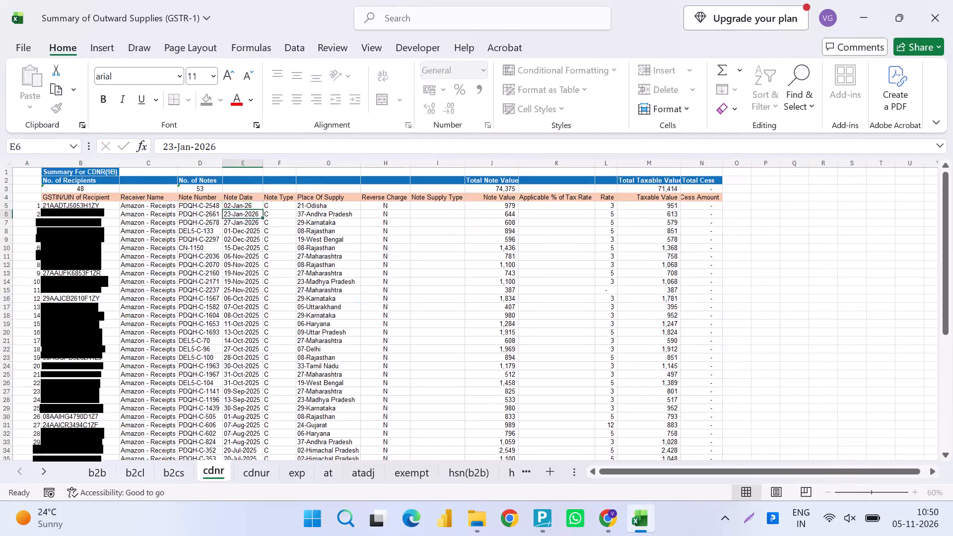
Convert the cdnr Note Date column from E5 to the last row into real dates using Text to Columns with default settings.
key("Up")
key("ctrl+shift+Down")
key("ctrl+shift+Up")
key("Down")
key("Up")
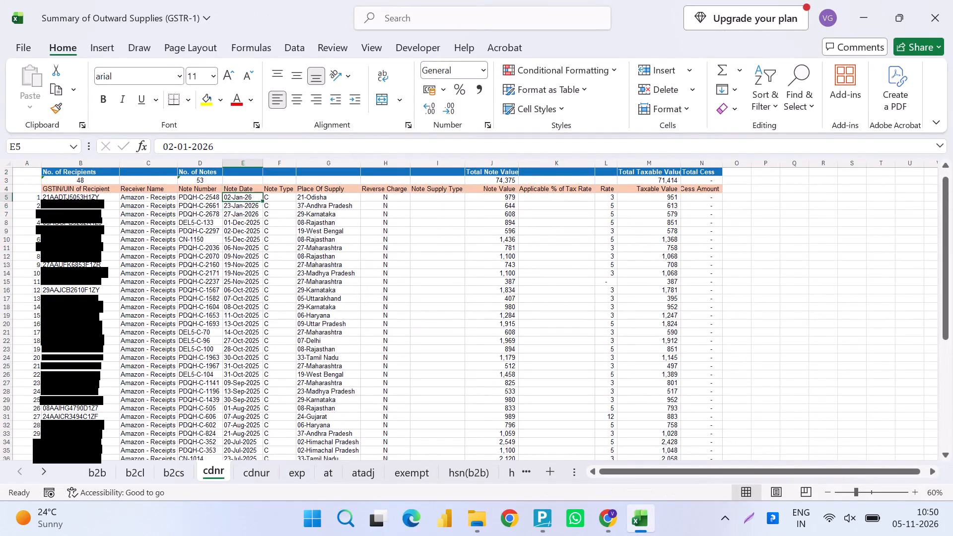
key("ctrl+shift+Down")
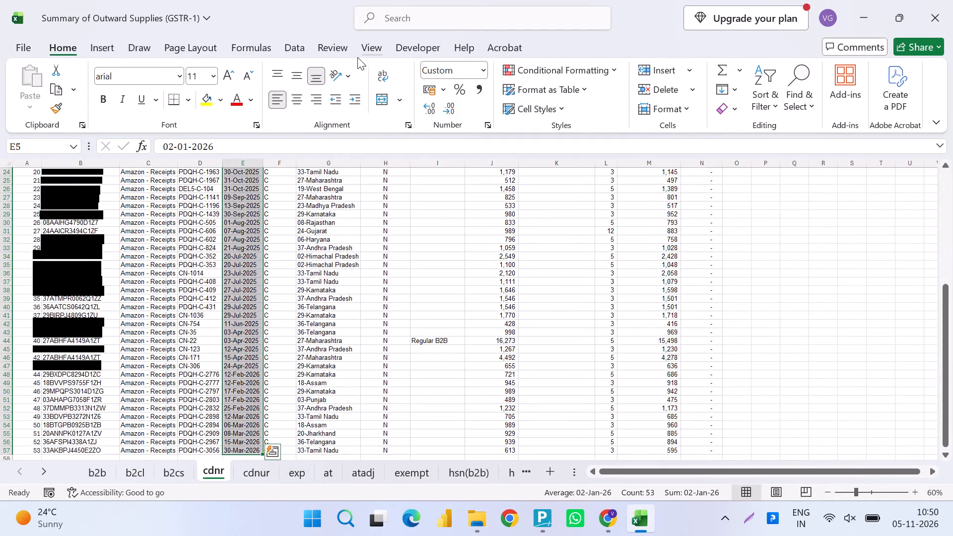
left_click(299, 43)
left_click(608, 89)
key("Return")
key("Return")
key("Return")
key("Return")
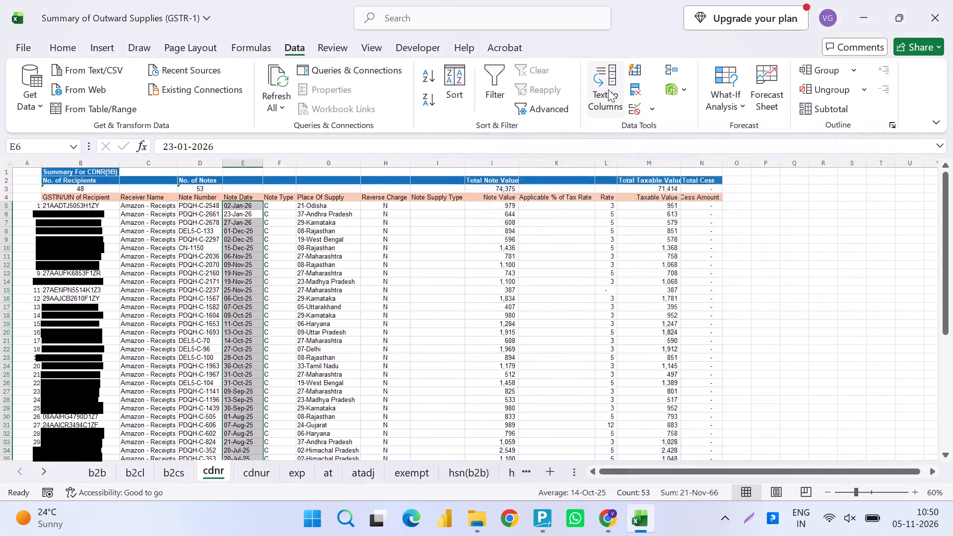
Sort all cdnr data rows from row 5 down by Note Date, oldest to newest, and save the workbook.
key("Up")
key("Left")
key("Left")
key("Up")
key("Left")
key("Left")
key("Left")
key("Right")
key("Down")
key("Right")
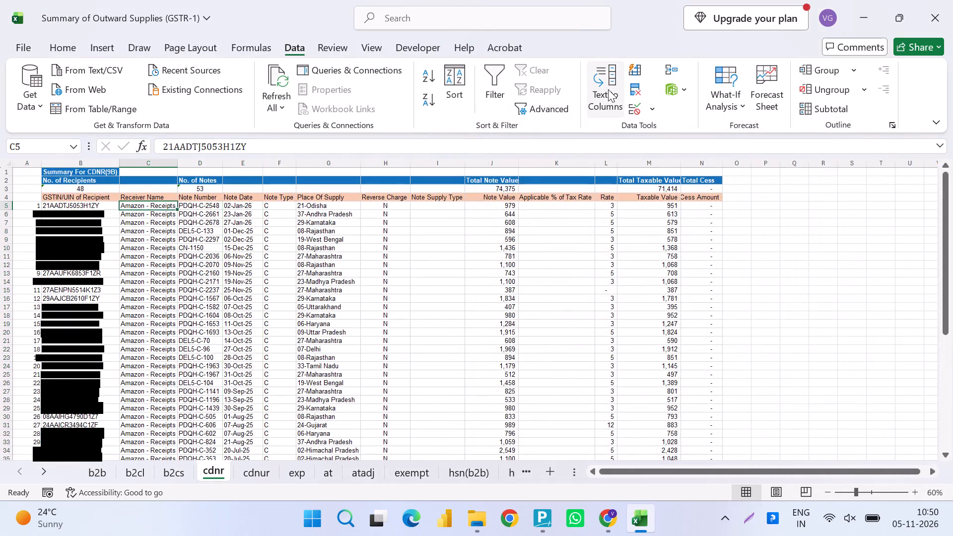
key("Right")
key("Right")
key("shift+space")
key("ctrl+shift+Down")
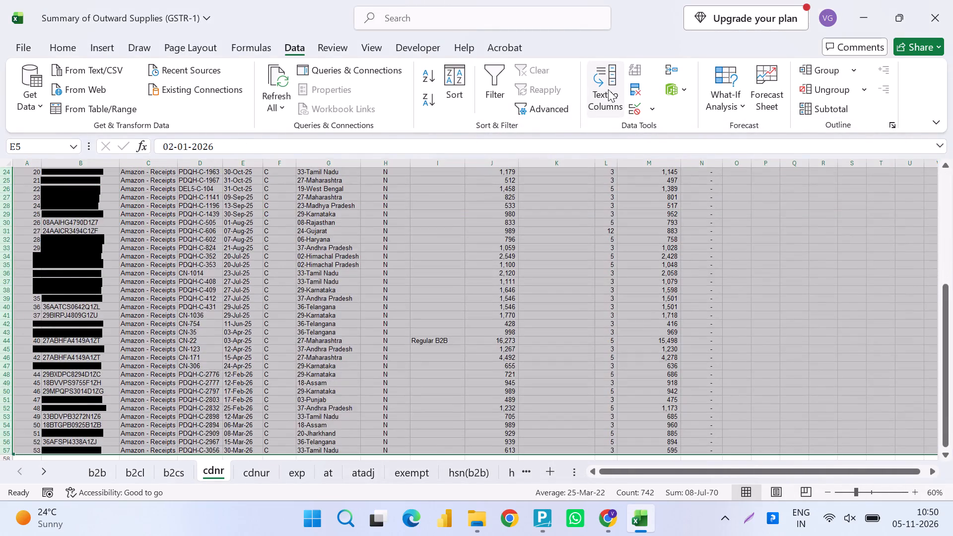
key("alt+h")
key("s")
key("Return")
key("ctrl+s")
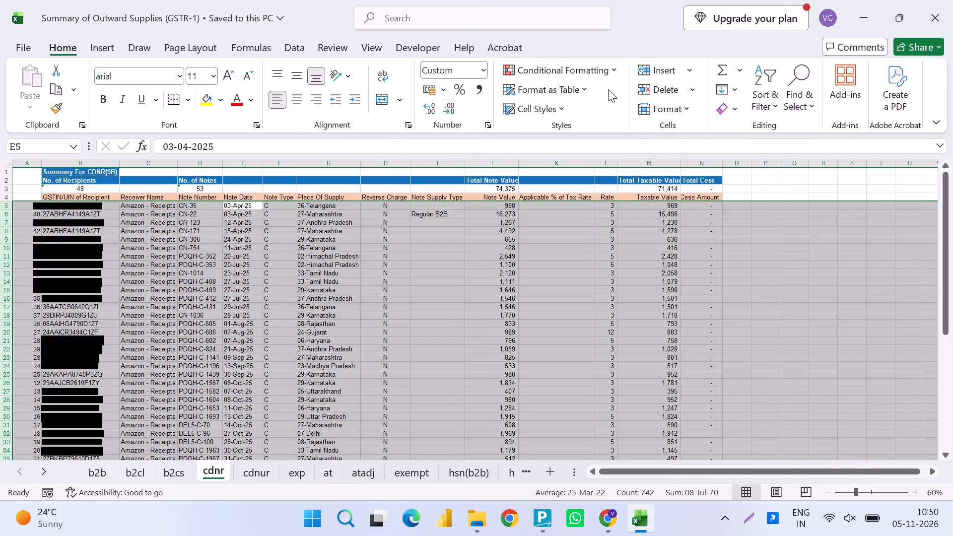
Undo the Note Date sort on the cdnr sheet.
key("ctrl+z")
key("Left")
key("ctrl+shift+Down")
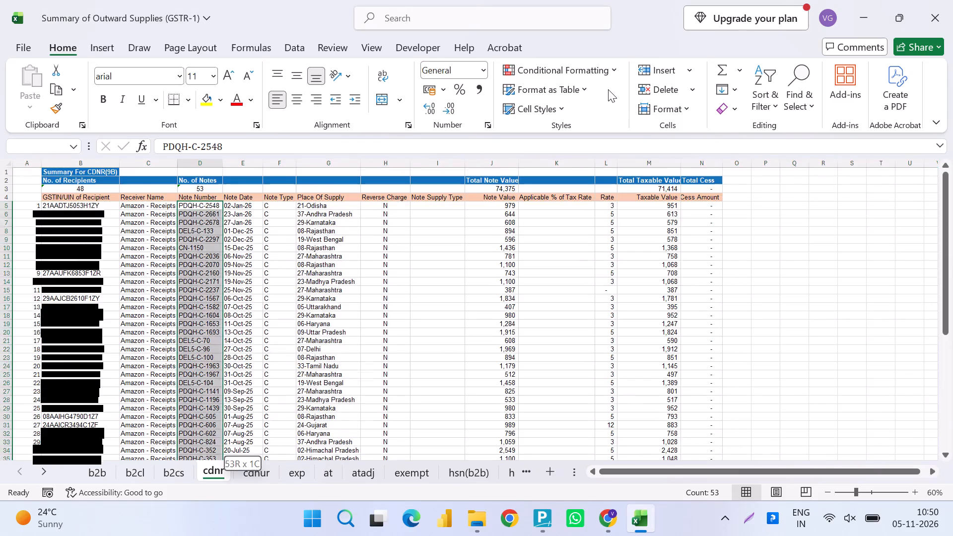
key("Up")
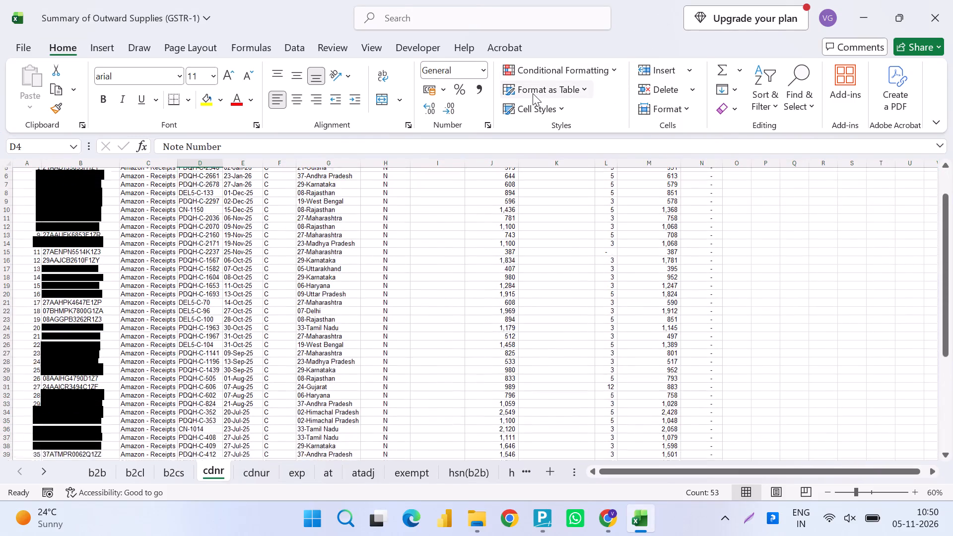
Custom-sort the cdnr rows from row 5 without headers by column E oldest to newest, then column D A to Z, and save.
key("Right")
key("Down")
key("shift+space")
key("ctrl+shift+Down")
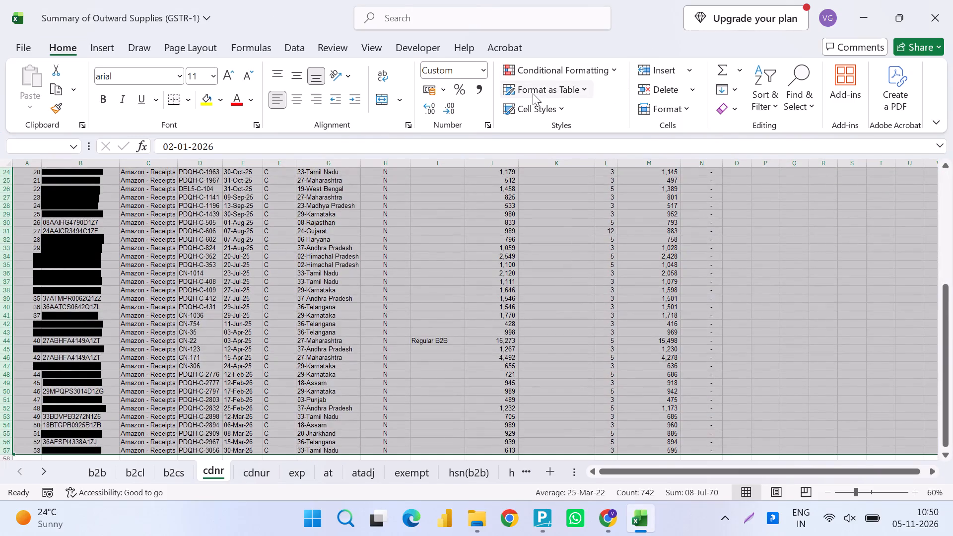
key("alt+h")
key("s")
key("Down")
key("Down")
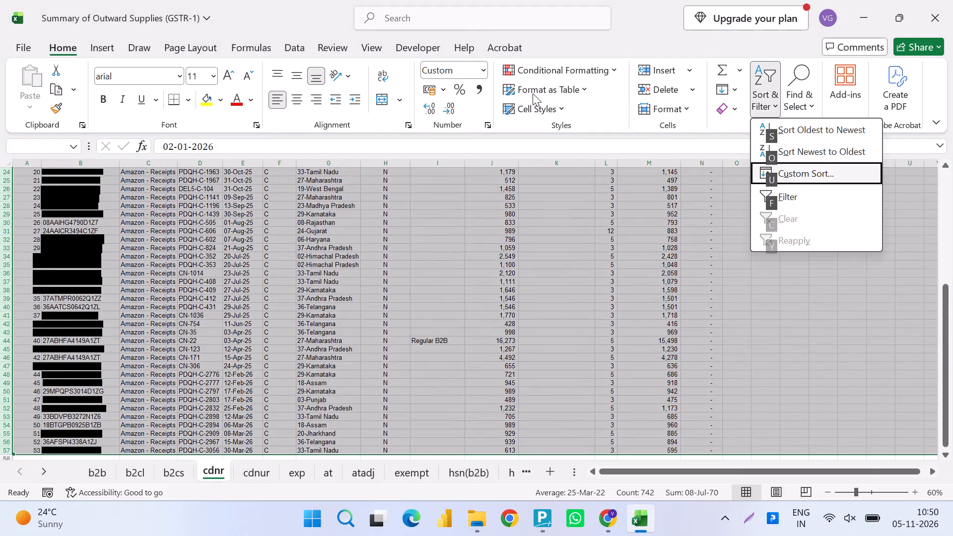
key("Return")
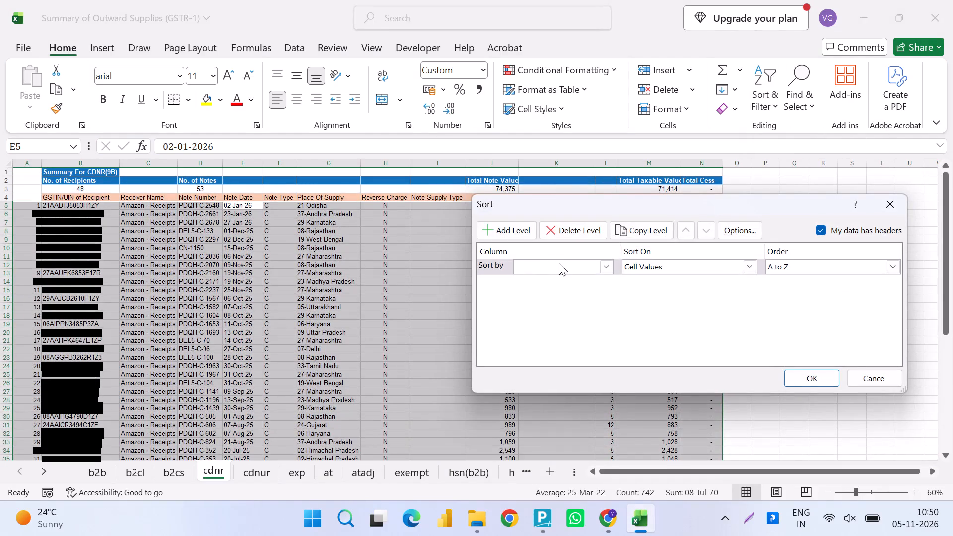
left_click(560, 265)
left_click(823, 232)
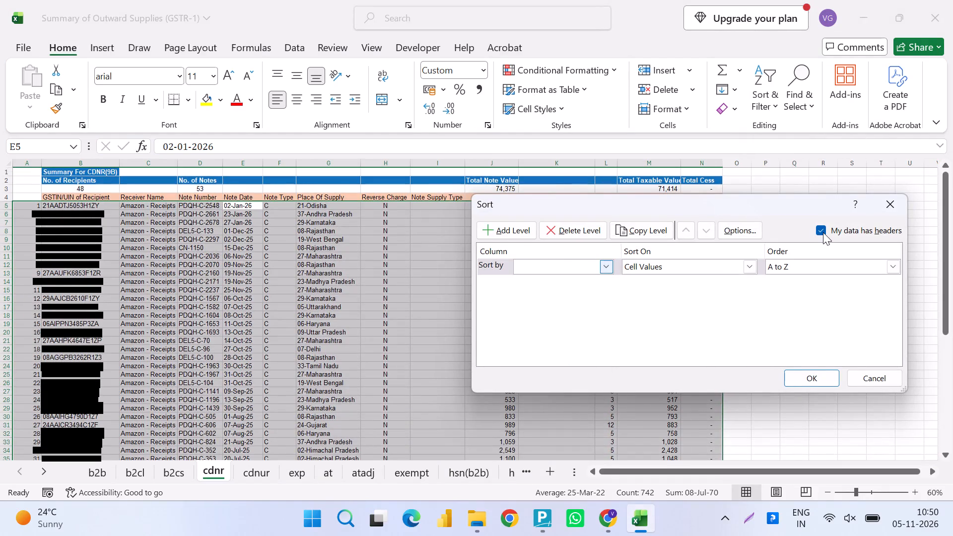
left_click(823, 232)
left_click(601, 264)
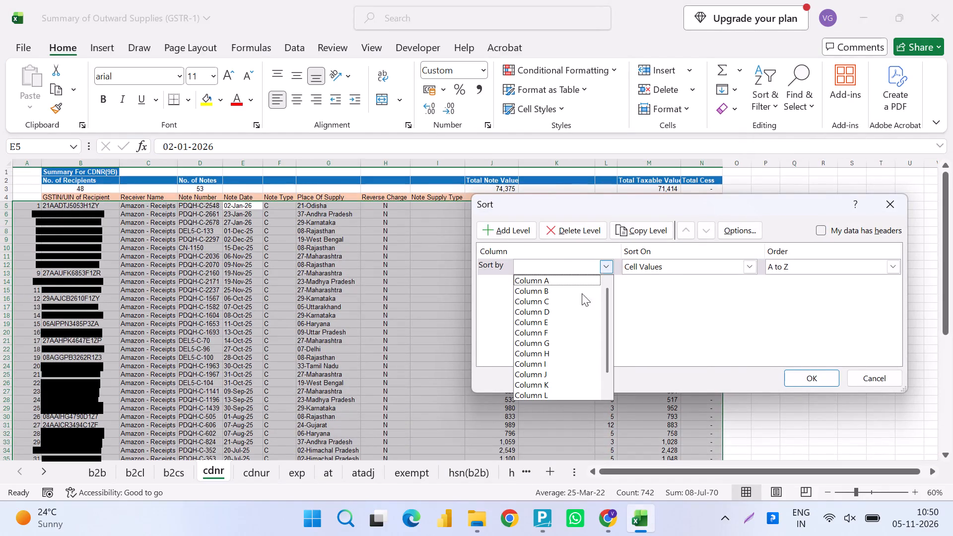
left_click(560, 317)
left_click(518, 235)
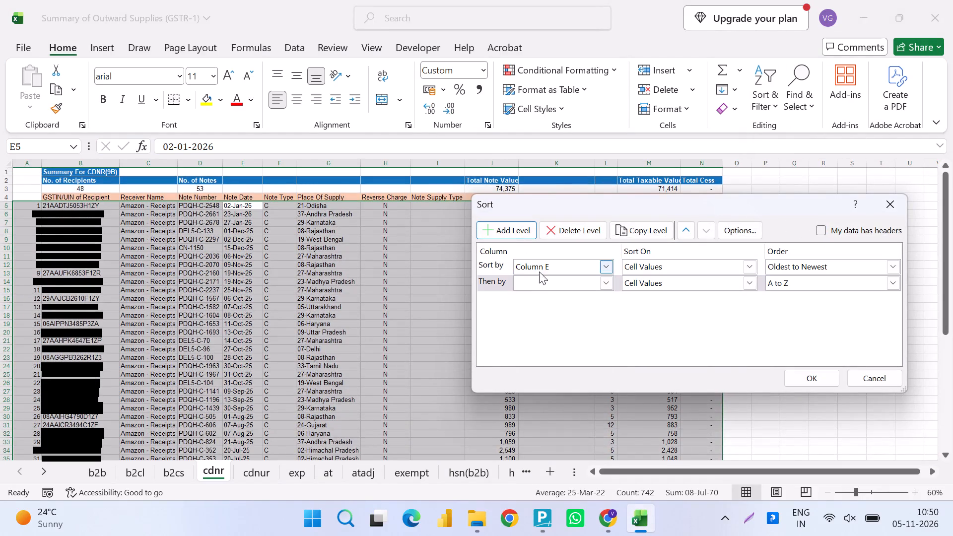
left_click(547, 285)
left_click(543, 327)
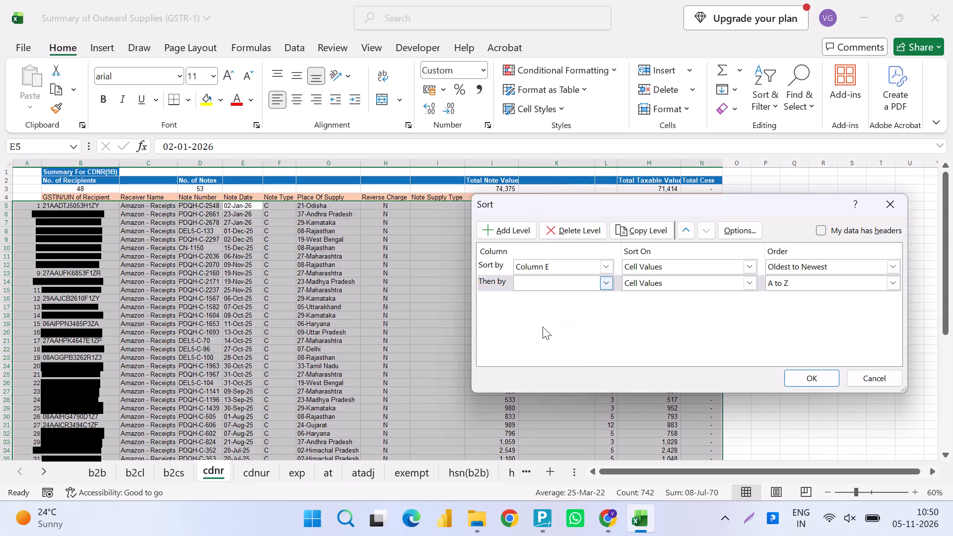
left_click(822, 377)
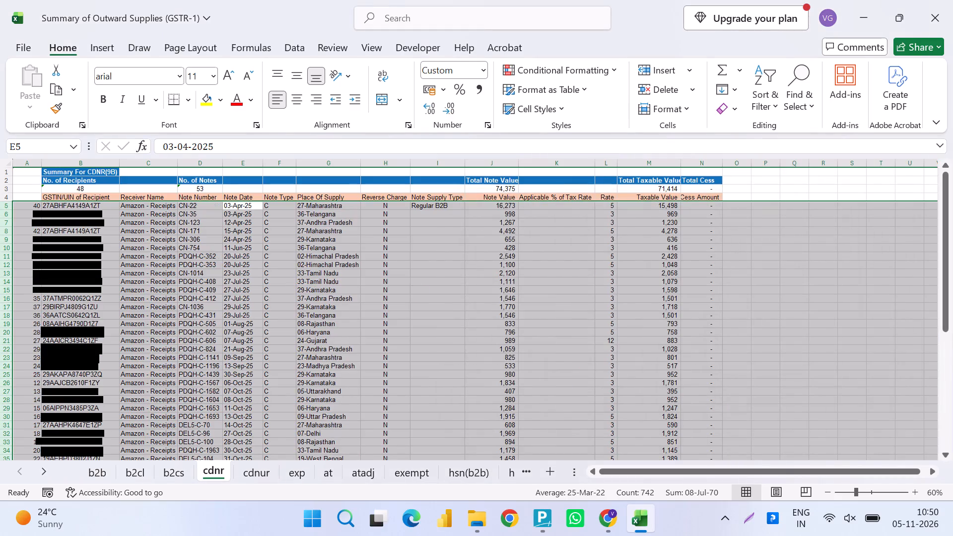
key("ctrl+s")
Look through the cdnur, exp, at, atadj, exempt and hsn(b2b) sheets to see which contain data needing cleanup.
left_click(251, 485)
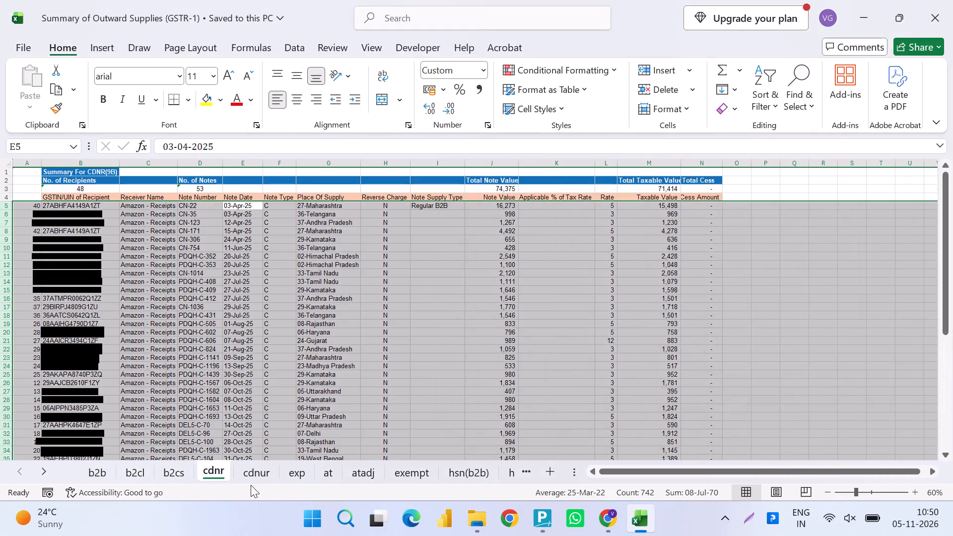
left_click(256, 476)
left_click(298, 474)
left_click(333, 474)
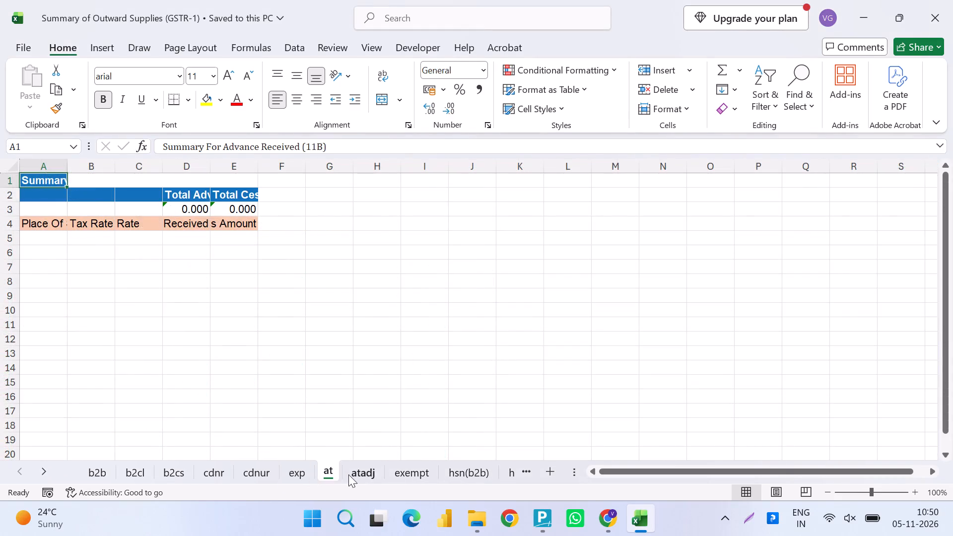
left_click(362, 475)
left_click(401, 474)
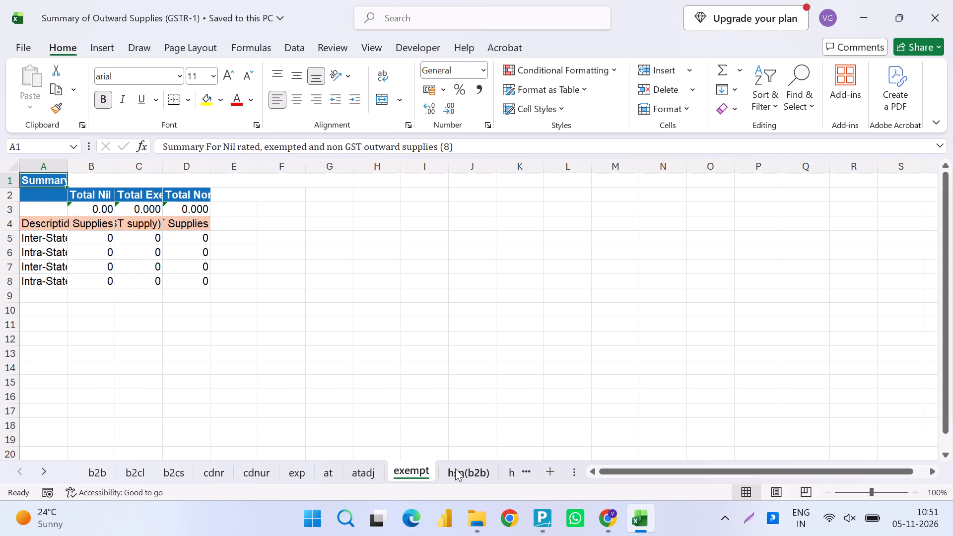
left_click(455, 469)
left_click(368, 470)
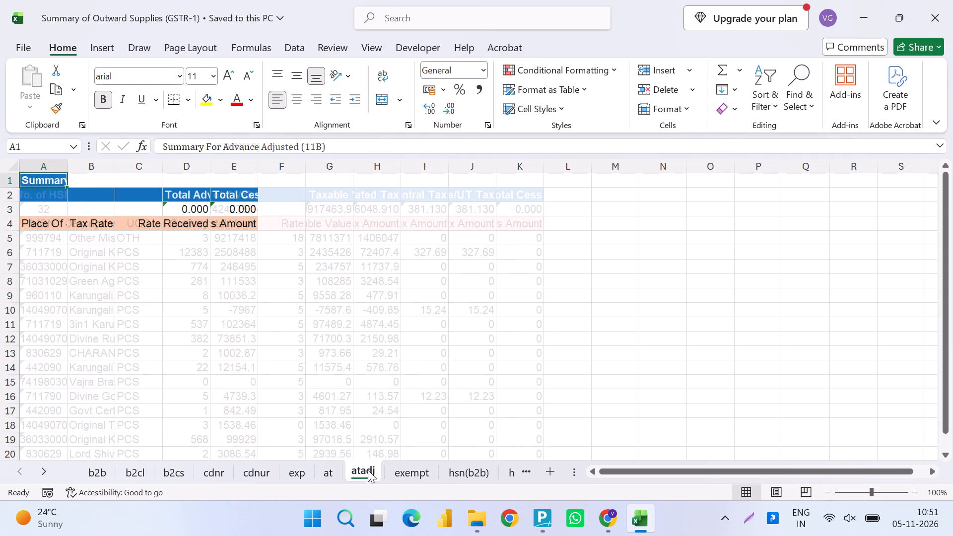
left_click(320, 469)
left_click(311, 472)
left_click(260, 475)
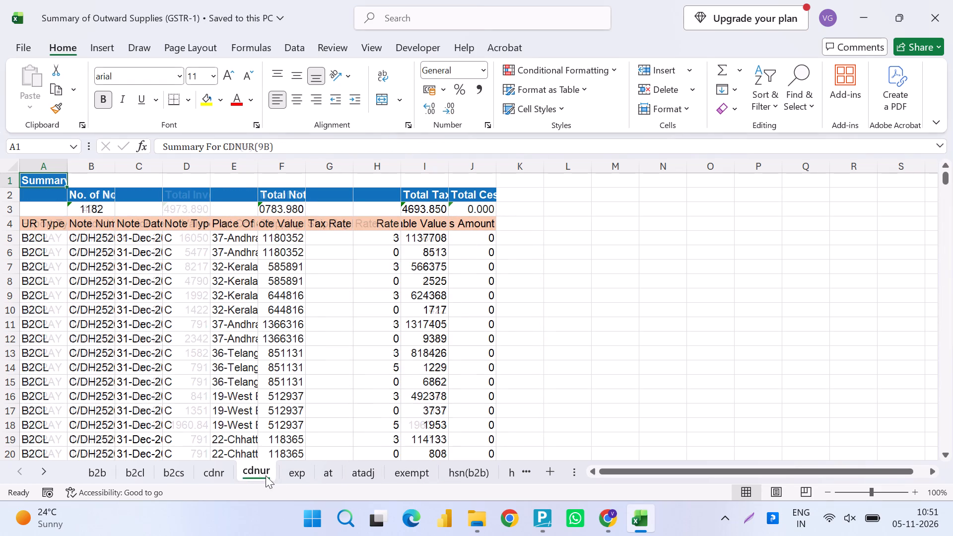
Autofit all column widths on the exp sheet.
left_click(300, 469)
key("Down")
key("Down")
key("Down")
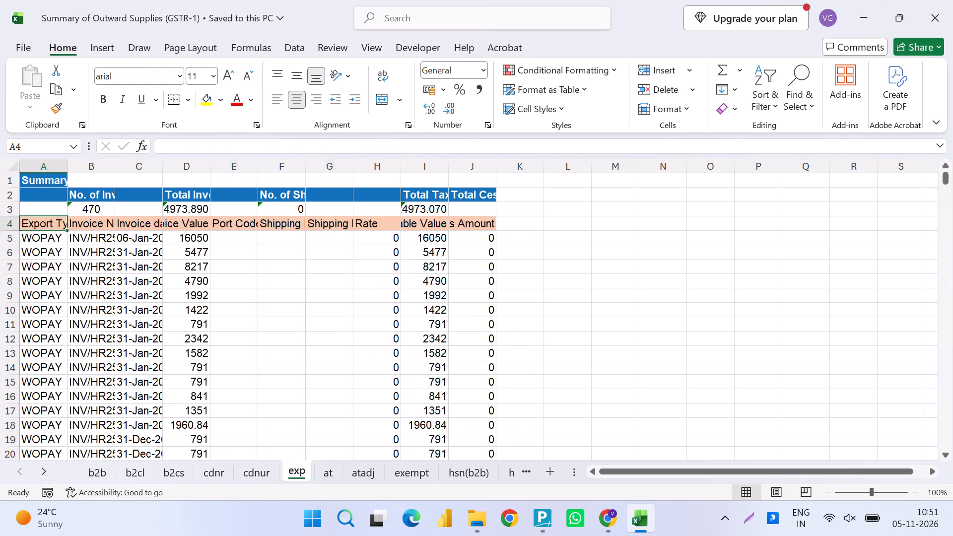
key("ctrl+a")
type("hoi")
key("Down")
Insert a blank column before the Export Type column on the exp sheet.
key("Right")
key("Left")
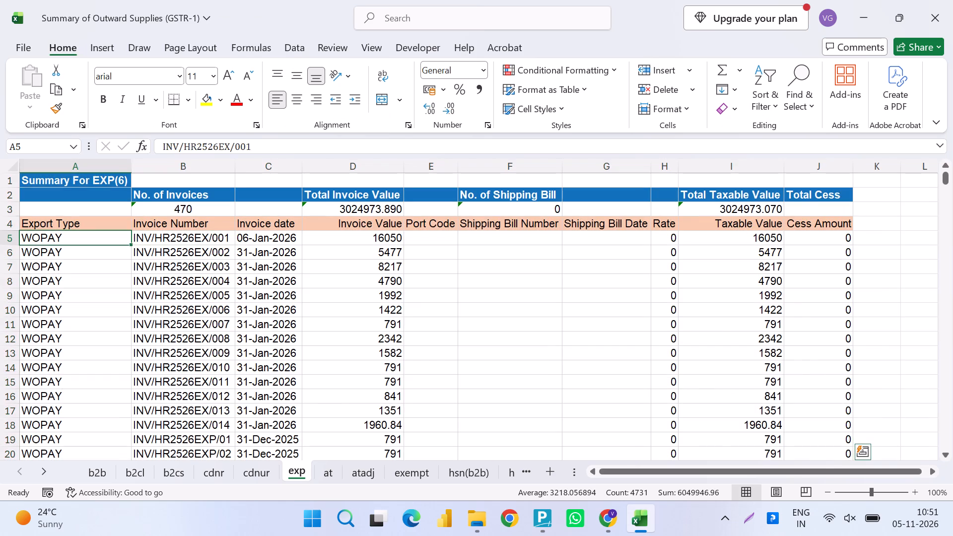
key("ctrl+space")
key("ctrl+shift+equal")
Number the exp rows in the new column A with a linear series starting at 1 in A5, down to the last row.
key("Right")
key("Left")
key("1")
key("Return")
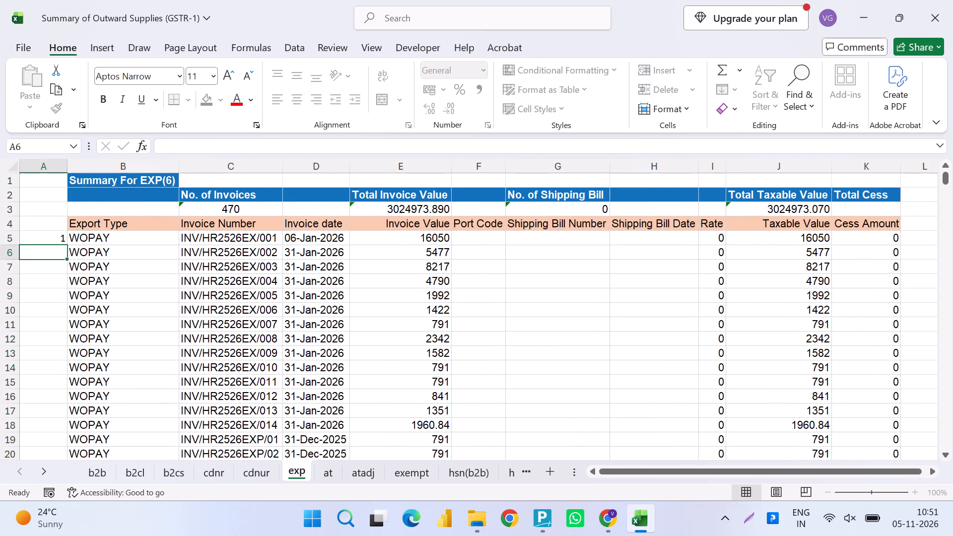
key("Right")
key("ctrl+Down")
key("Left")
key("ctrl+shift+Up")
key("alt+h")
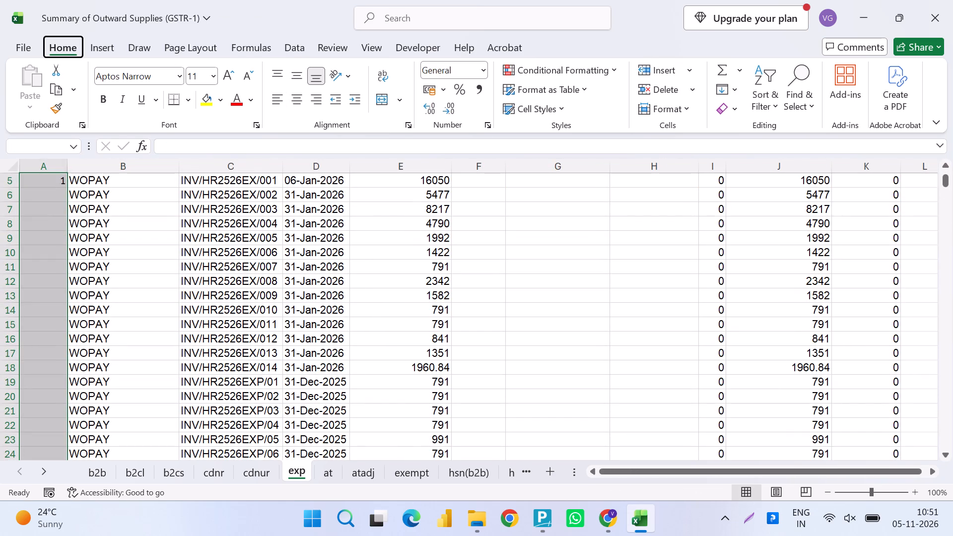
type("fis")
key("Return")
key("ctrl+Up")
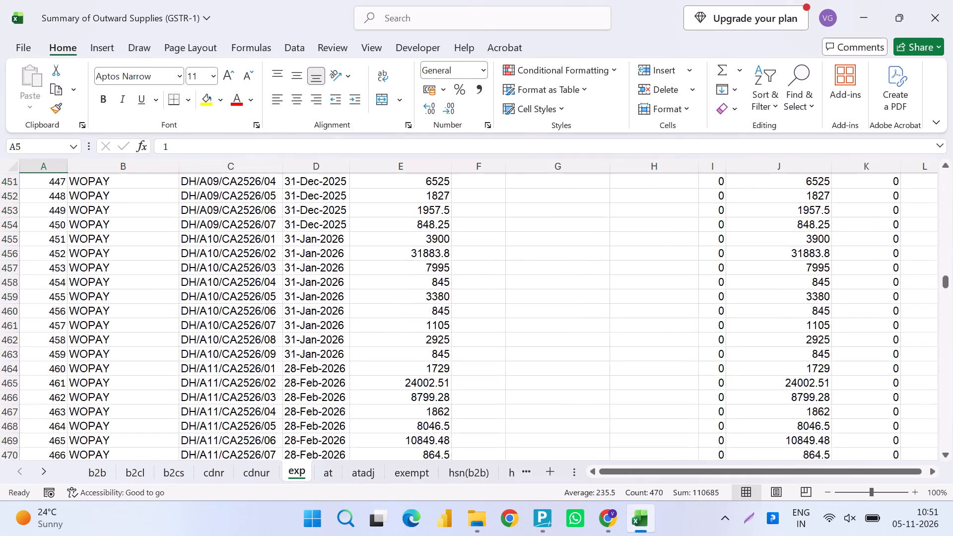
Convert the exp Invoice date column from D5 to the last row into real dates using Text to Columns with default settings.
key("Up")
key("Up")
key("Right")
key("Down")
key("Down")
key("Right")
key("Right")
key("Down")
key("Up")
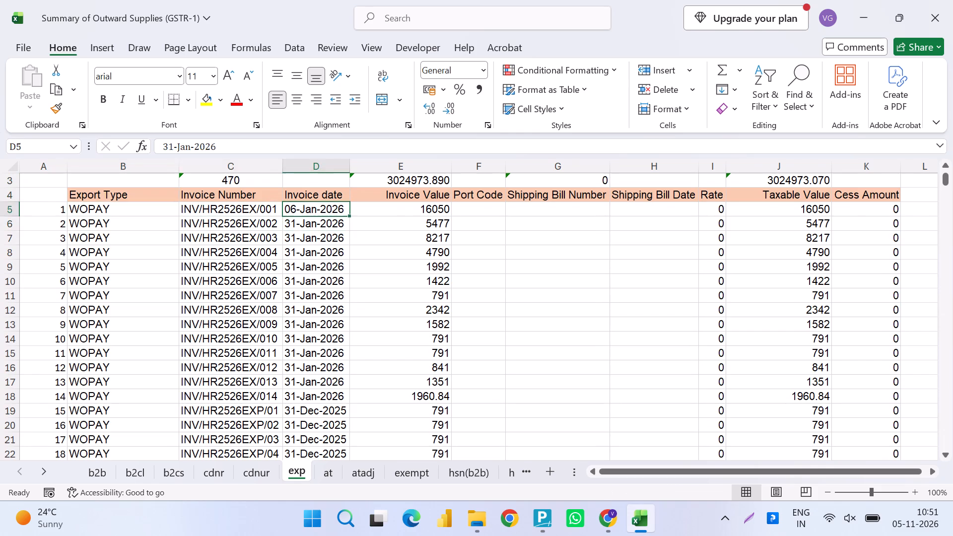
key("ctrl+shift+Down")
left_click(306, 48)
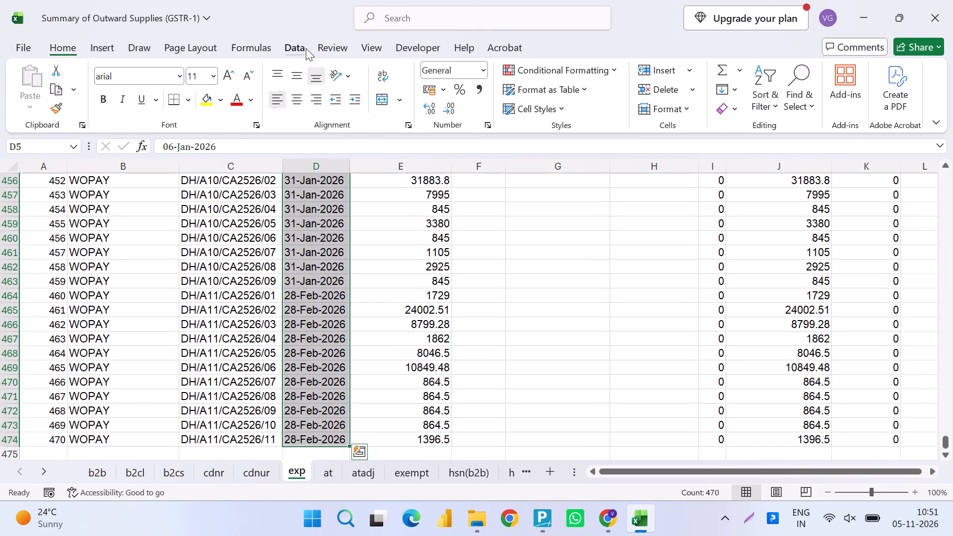
left_click(596, 82)
key("Return")
key("Return")
key("Return")
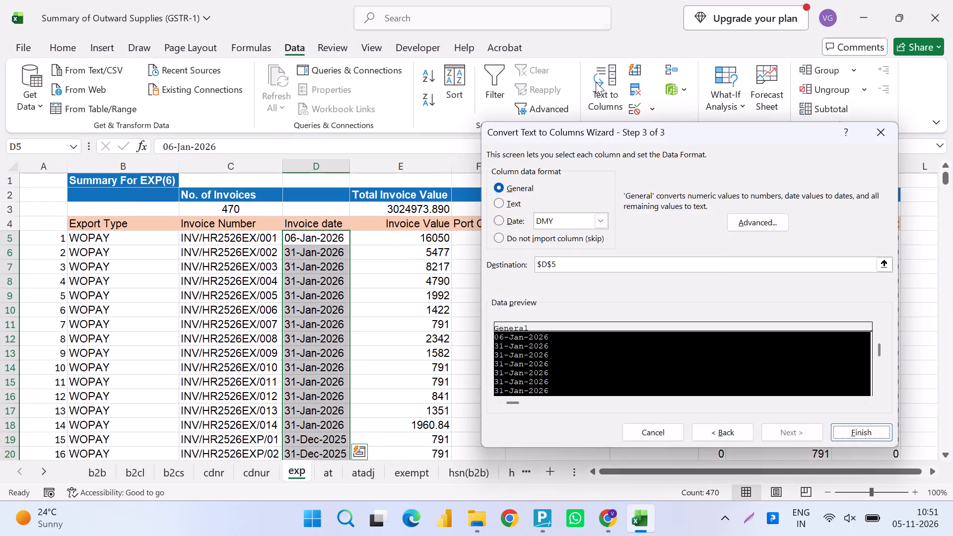
key("Return")
Autofit the exp sheet's column widths again, including the new numbering column.
key("ctrl+a")
type("hoi")
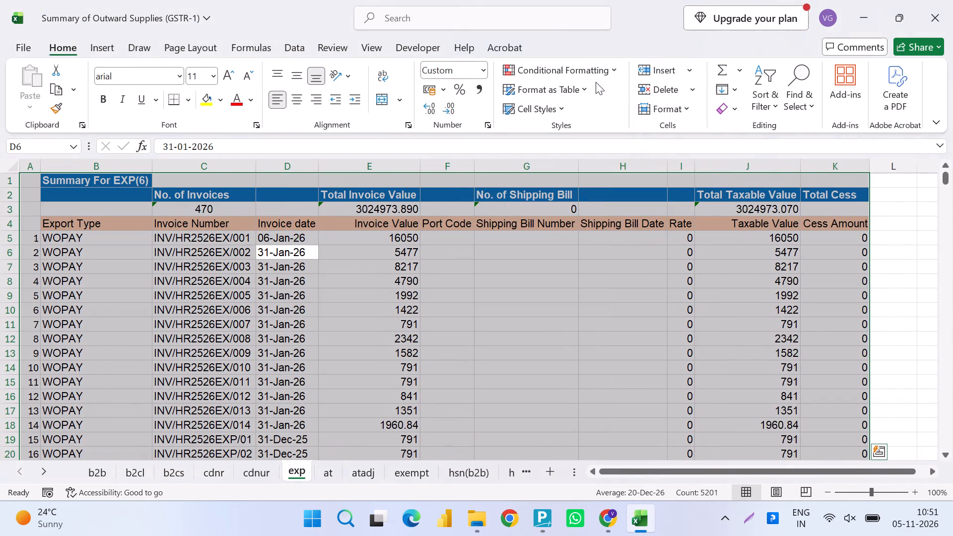
Convert the text-stored values on the exp sheet to numbers, from E3 across to column K and down to the last row.
left_click(392, 211)
key("ctrl+shift+Right")
key("ctrl+shift+Down")
key("ctrl+shift+Up")
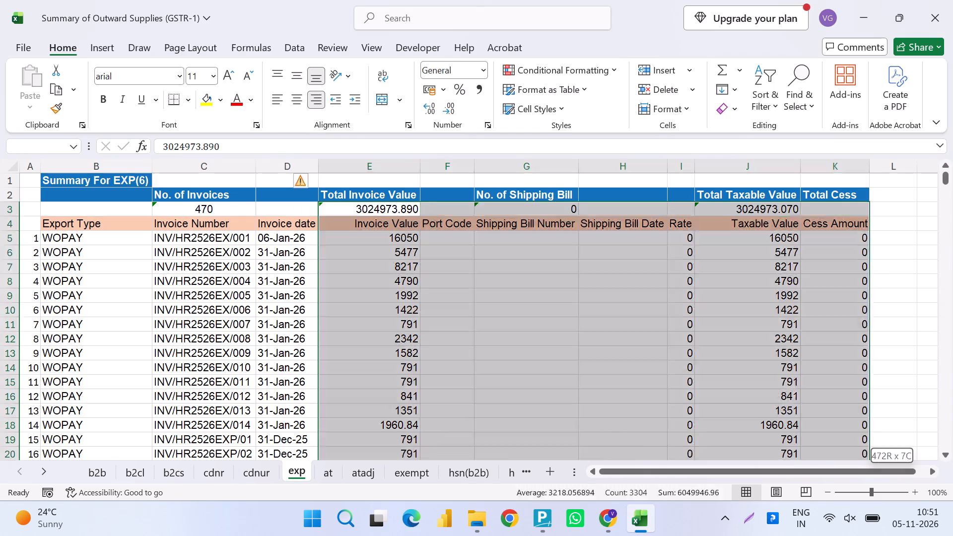
key("ctrl+shift+Down")
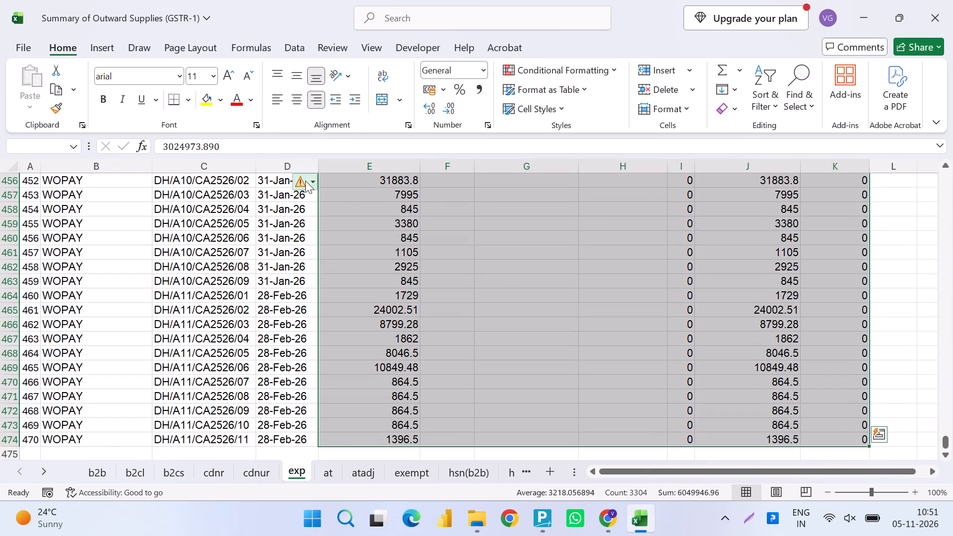
left_click(304, 181)
left_click(347, 217)
Format the exp amounts from E3 to column K's last row in comma style with no decimals, and save the workbook.
key("ctrl+Up")
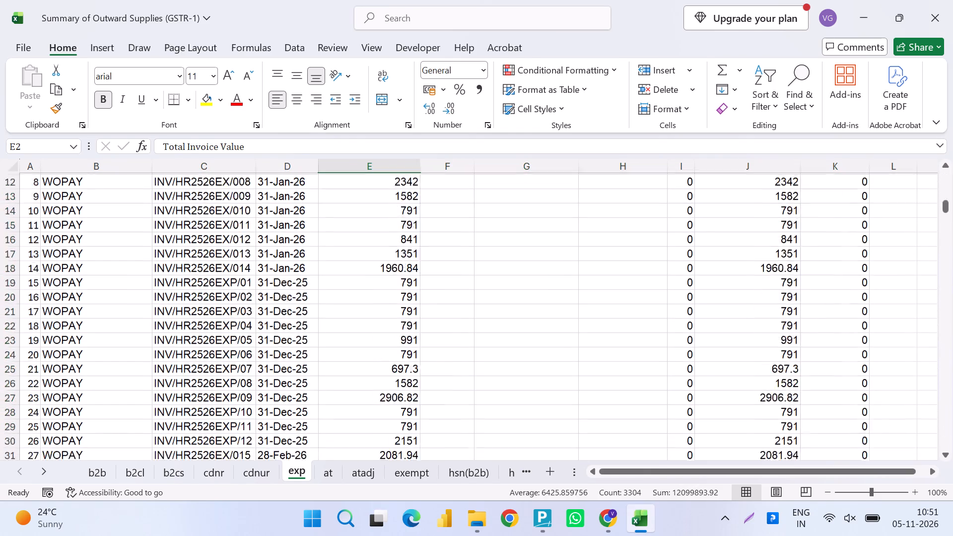
key("Down")
key("ctrl+shift+Right")
key("ctrl+shift+Down")
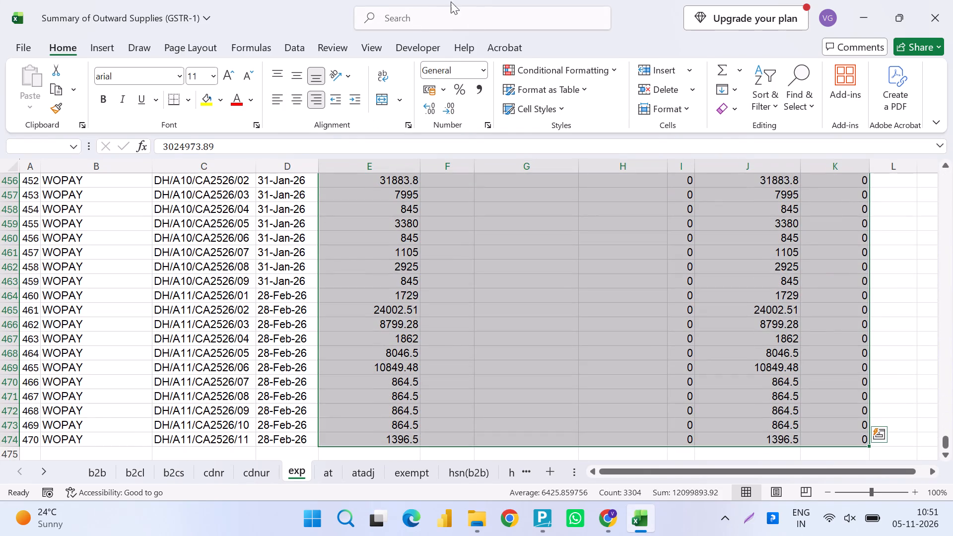
left_click(477, 90)
triple_click(450, 112)
key("ctrl+Left")
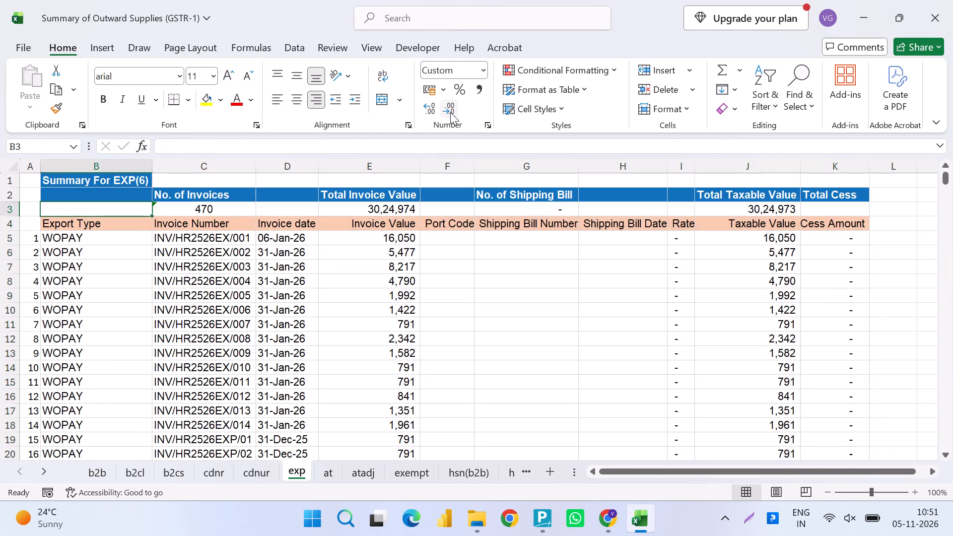
key("ctrl+Left")
key("ctrl+s")
key("ctrl+s")
key("ctrl+s")
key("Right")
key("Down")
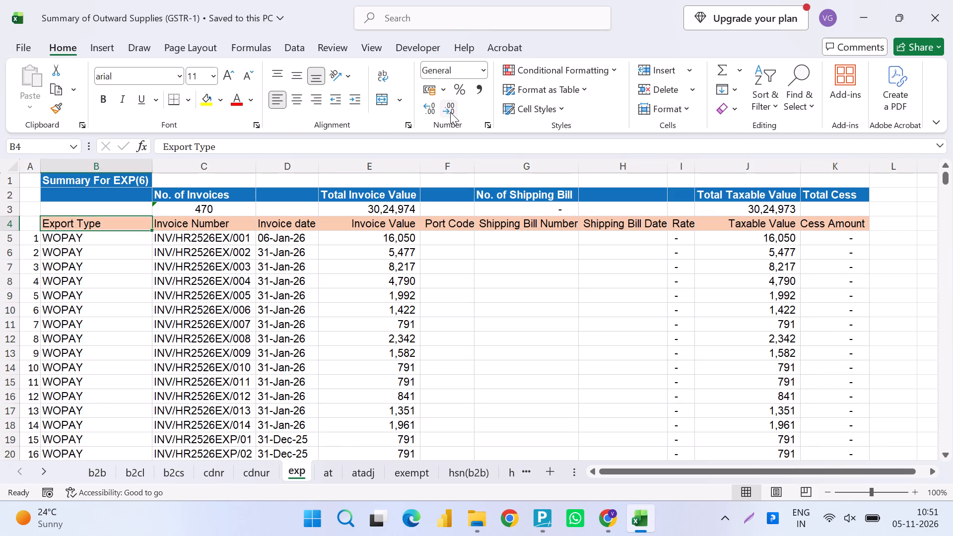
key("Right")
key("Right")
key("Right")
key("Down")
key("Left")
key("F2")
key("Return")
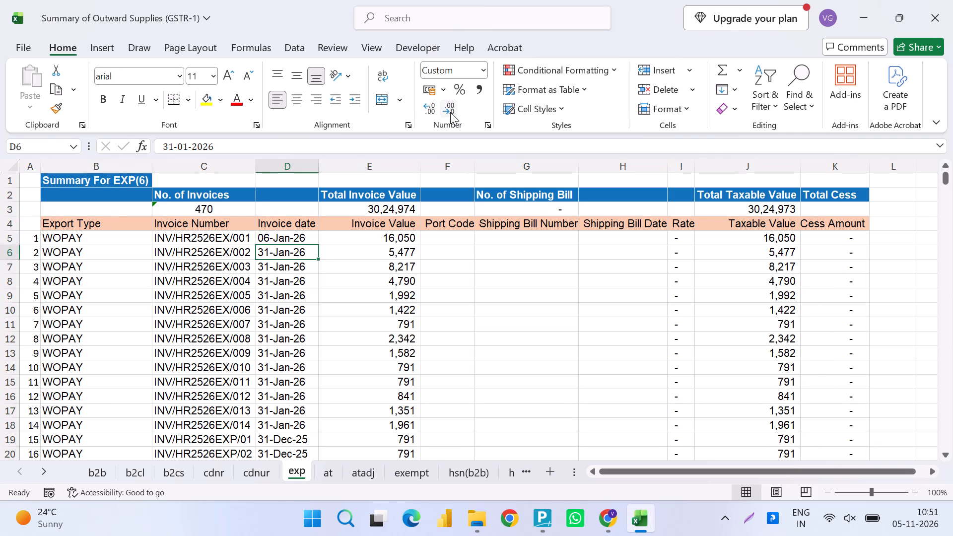
Sort exp rows from row 5 down, without headers, by Column D oldest to newest, then Column C A to Z, and save.
key("Up")
key("shift+space")
key("Left")
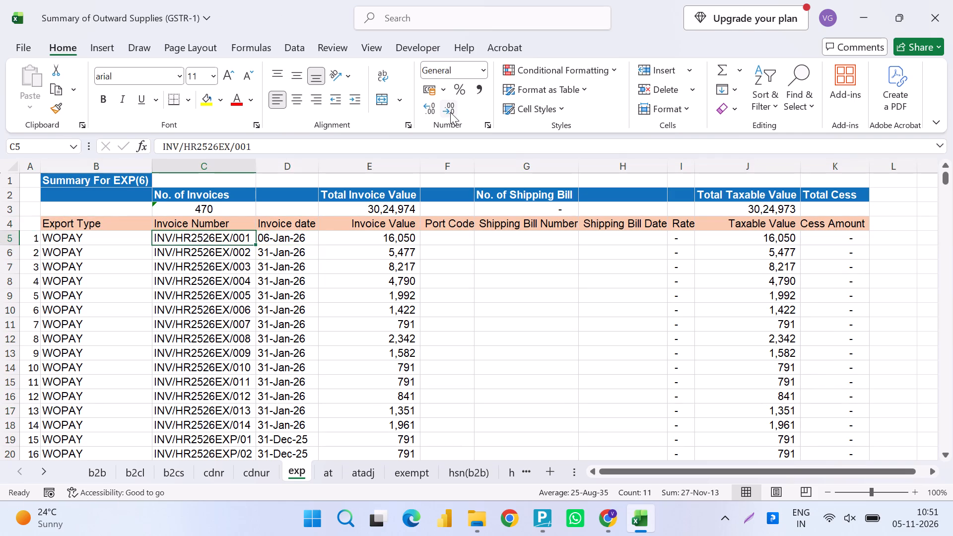
key("Right")
key("Left")
key("Right")
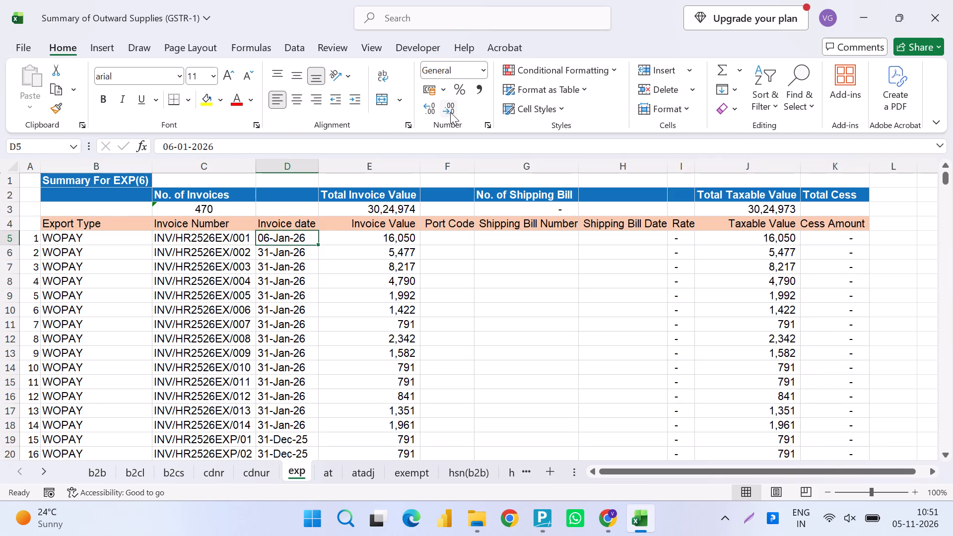
key("shift+space")
key("ctrl+shift+Down")
scroll(750, 97, "down", 1)
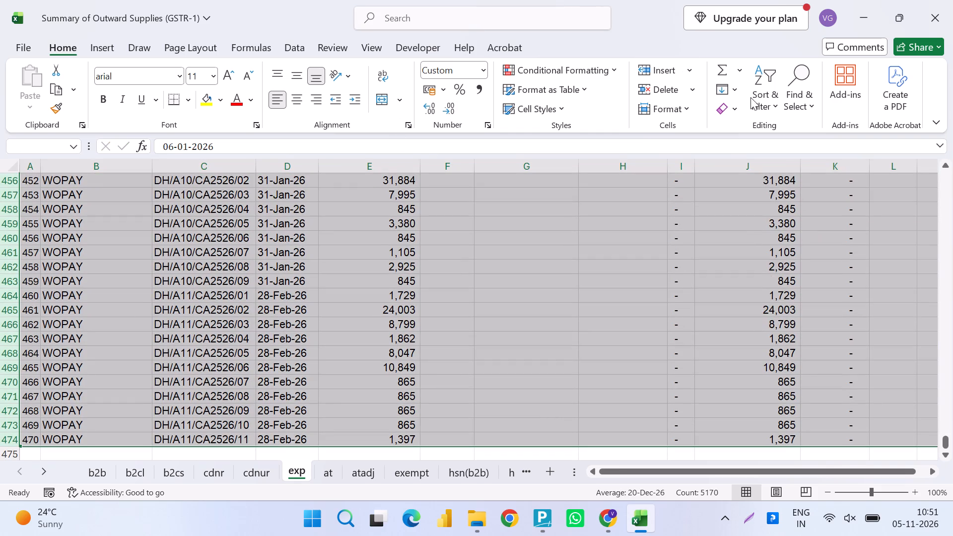
scroll(750, 97, "down", 1)
left_click(764, 102)
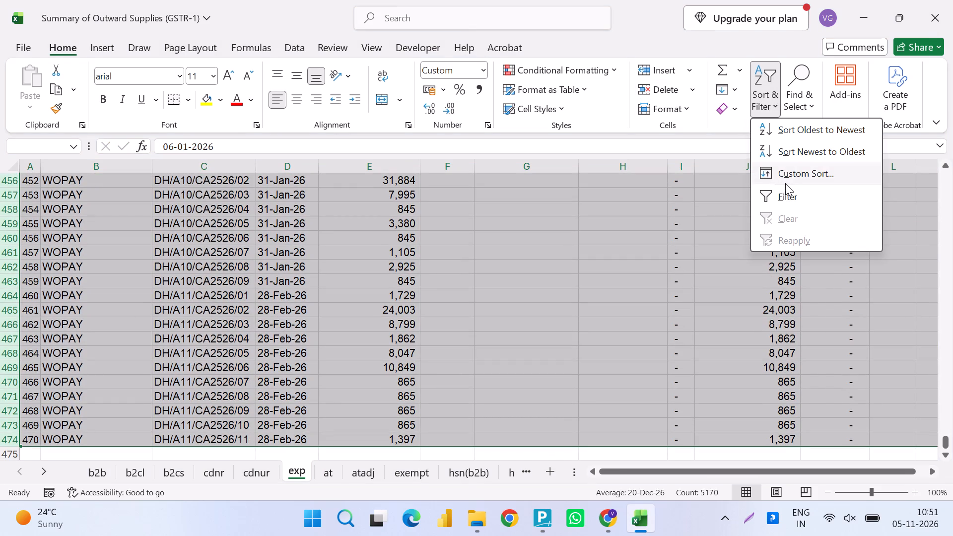
left_click(786, 184)
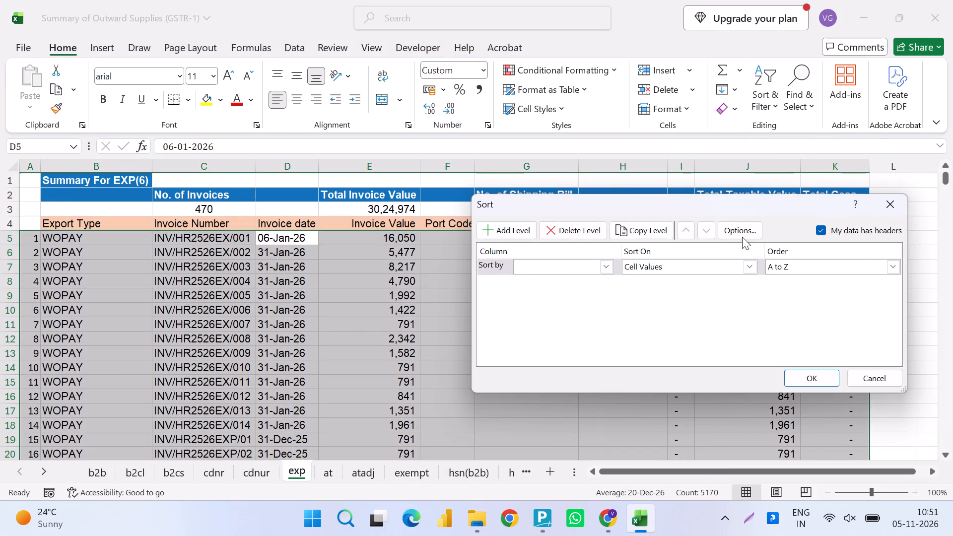
left_click(815, 232)
left_click(823, 231)
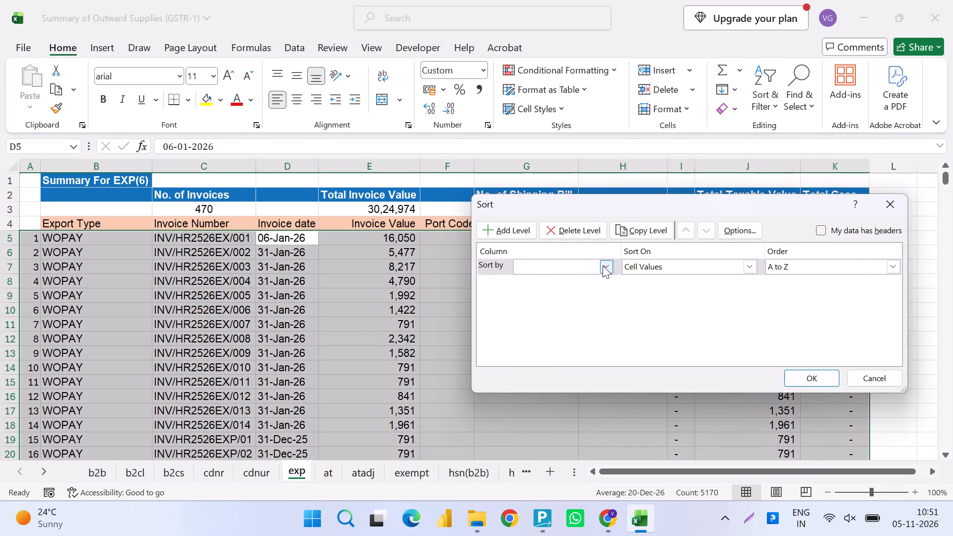
left_click(603, 266)
left_click(558, 311)
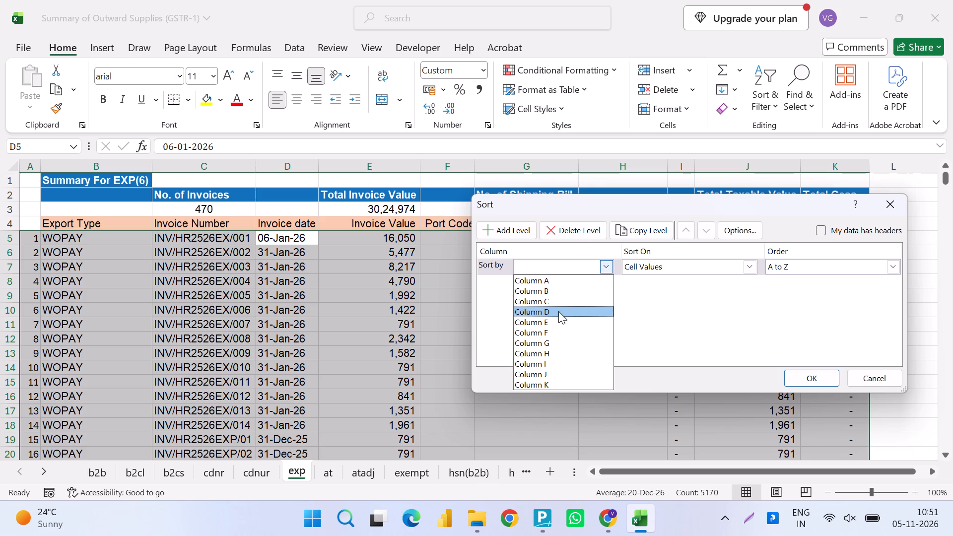
left_click(519, 233)
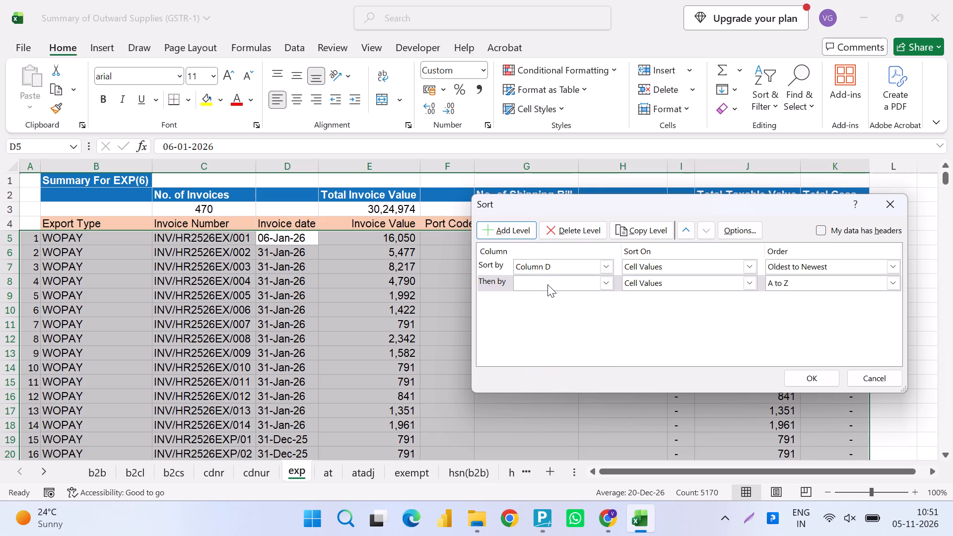
left_click(550, 283)
left_click(554, 319)
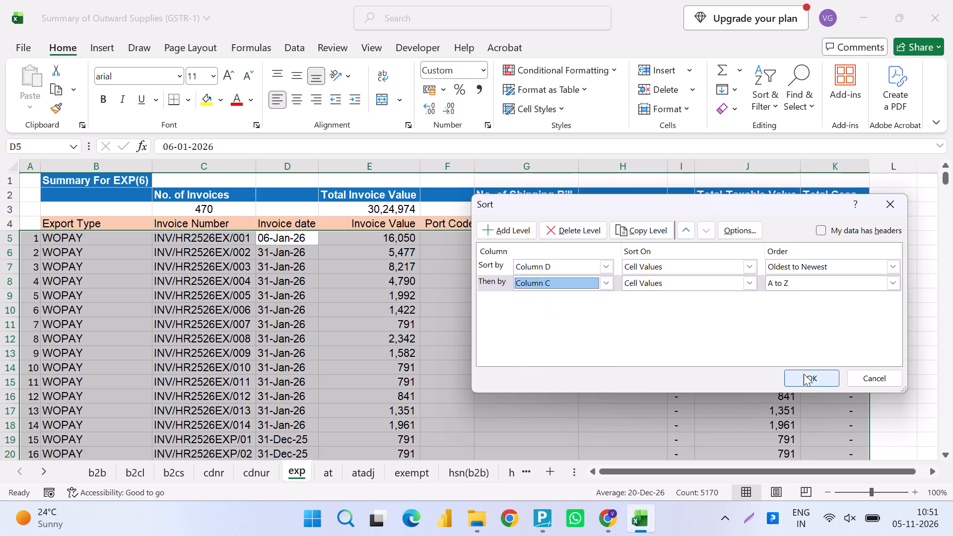
left_click(813, 391)
left_click(818, 382)
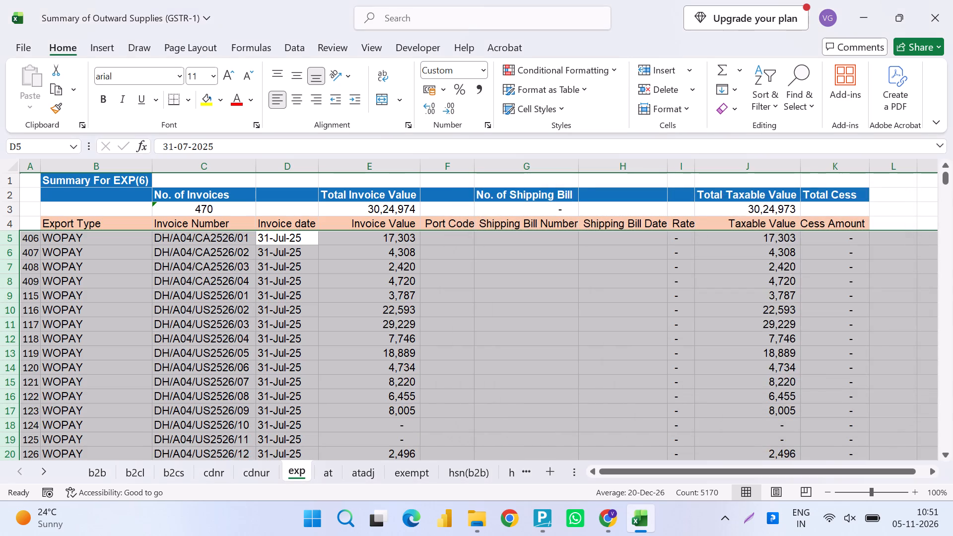
key("ctrl+s")
Autofit all column widths on the cdnur sheet.
left_click(327, 471)
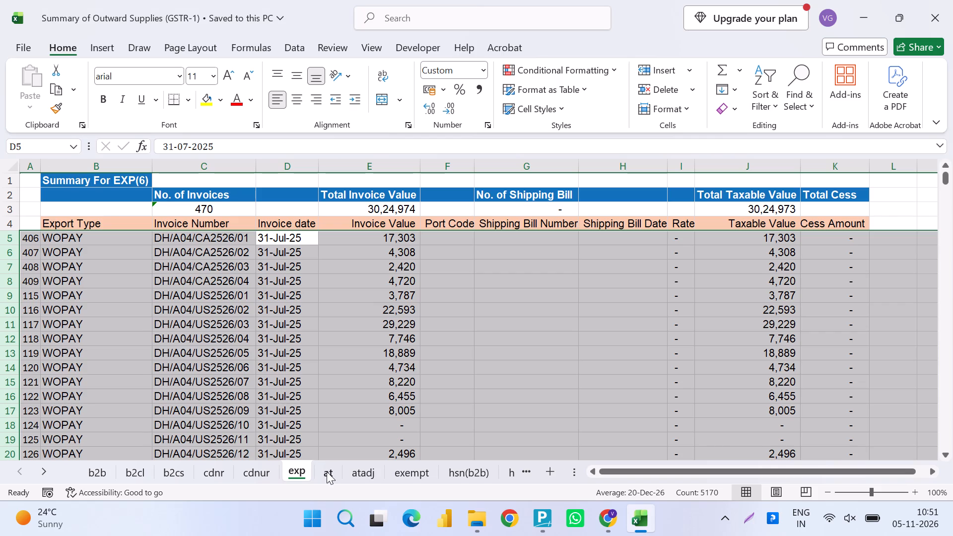
left_click(267, 479)
left_click(273, 344)
key("ctrl+a")
key("ctrl+a")
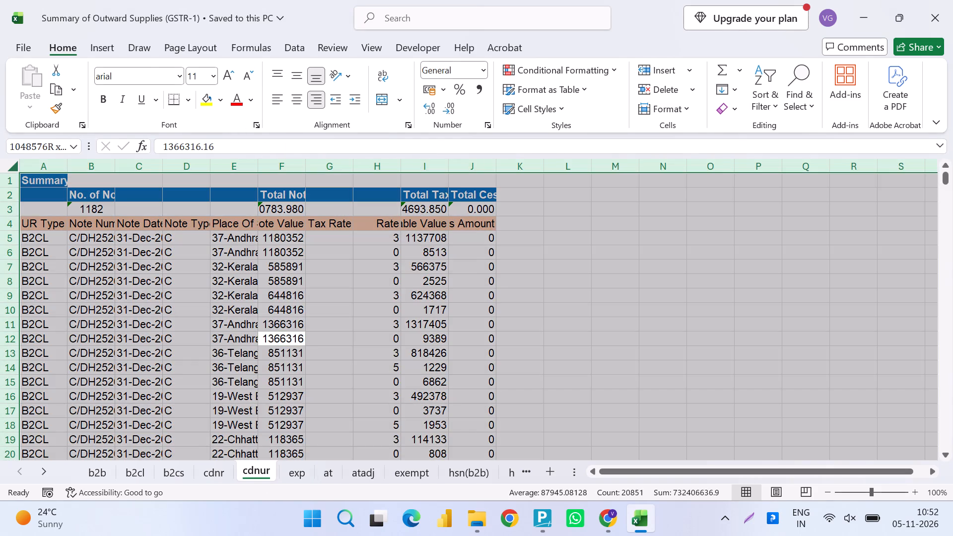
type("hoi")
Insert a blank column before the UR Type column on the cdnur sheet.
key("Down")
key("Left")
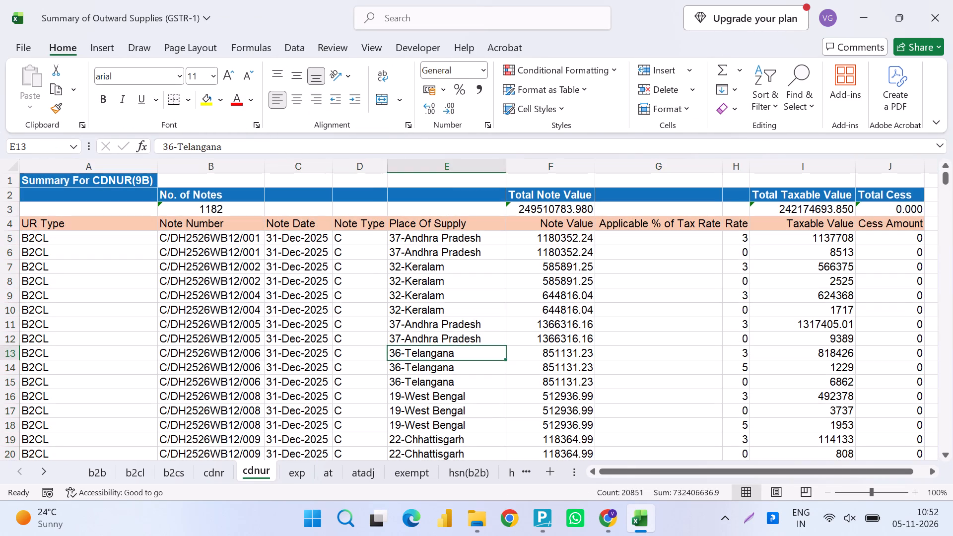
key("Left")
key("ctrl+Left")
key("ctrl+space")
key("ctrl+shift+equal")
Number the cdnur rows in the new column A with a linear series starting at 1 in A5, down to the last row.
key("Left")
key("Right")
key("Down")
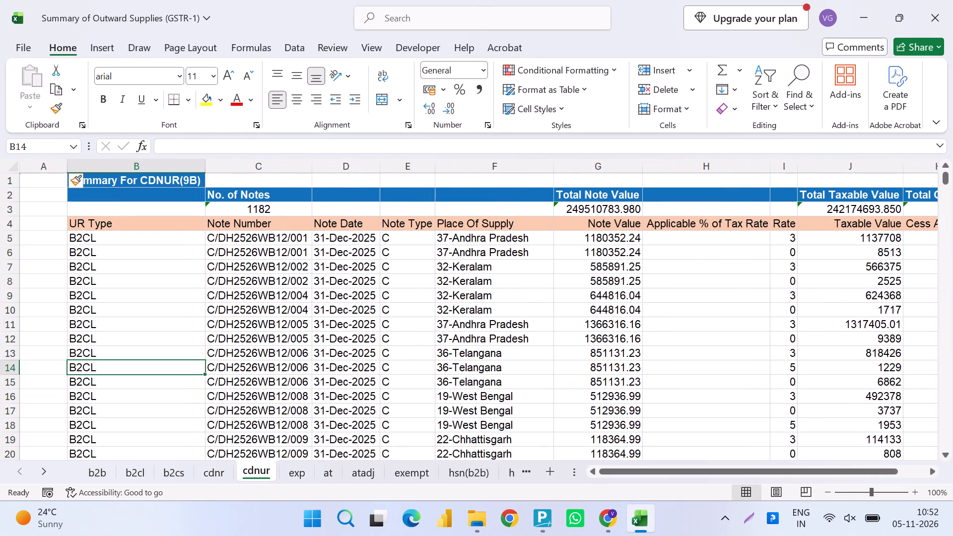
key("Up")
key("ctrl+Left")
key("ctrl+Up")
key("Up")
key("Down")
key("Down")
key("Down")
key("Down")
key("1")
key("Return")
key("Right")
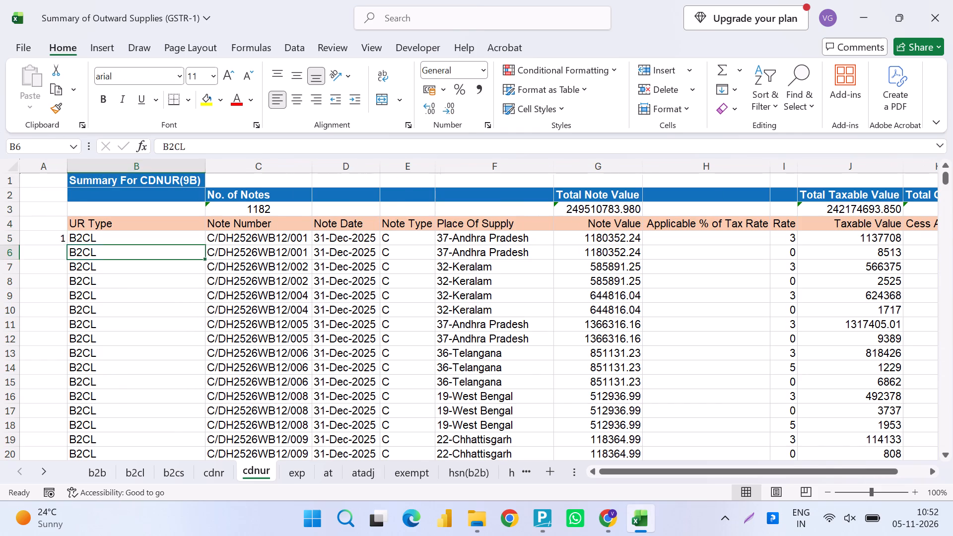
key("ctrl+Down")
key("Left")
key("ctrl+shift+Up")
key("alt+h")
type("fis")
key("Return")
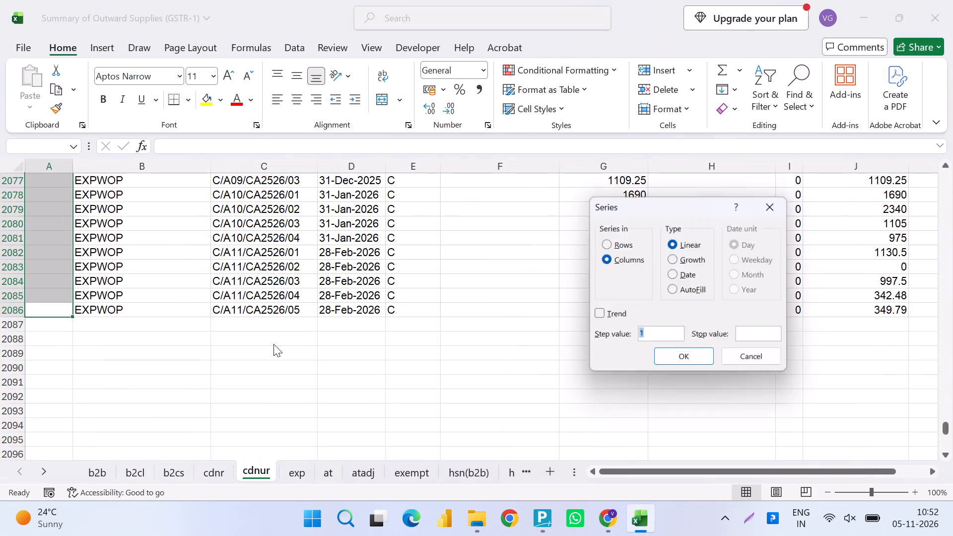
Convert the cdnur Note Date column from D5 to the last row into real dates using Text to Columns with default settings.
key("ctrl+Up")
key("Right")
key("ctrl+Down")
key("ctrl+Up")
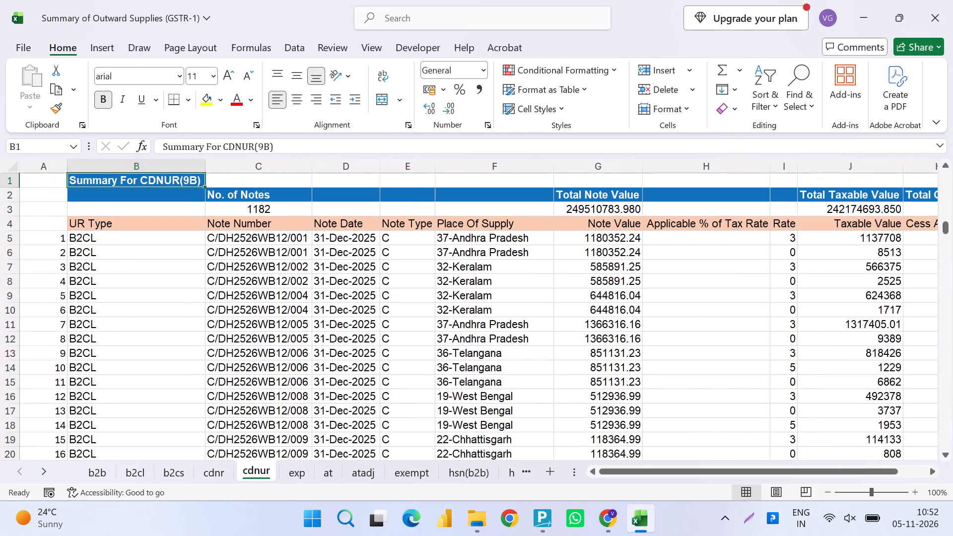
key("ctrl+Up")
key("Right")
key("Down")
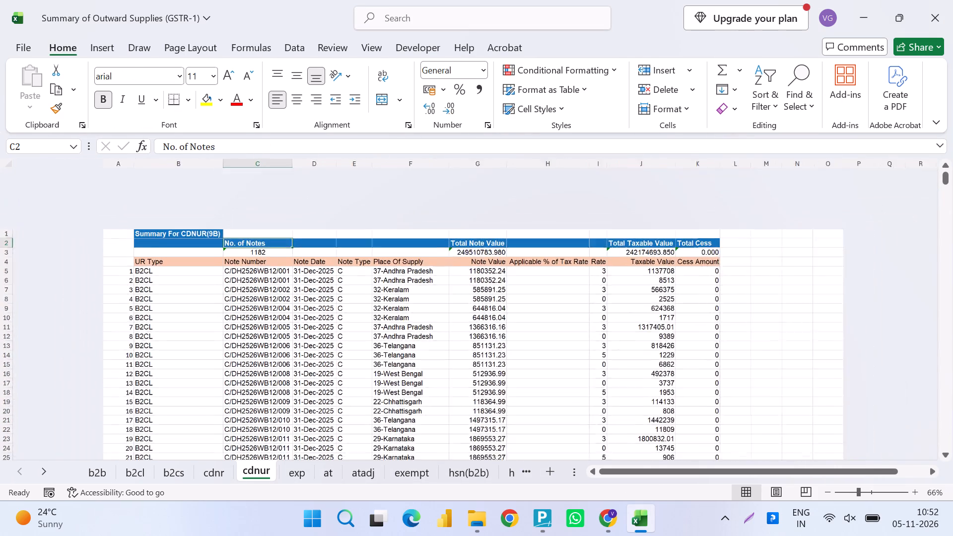
left_click(219, 221)
key("Up")
key("ctrl+shift+Down")
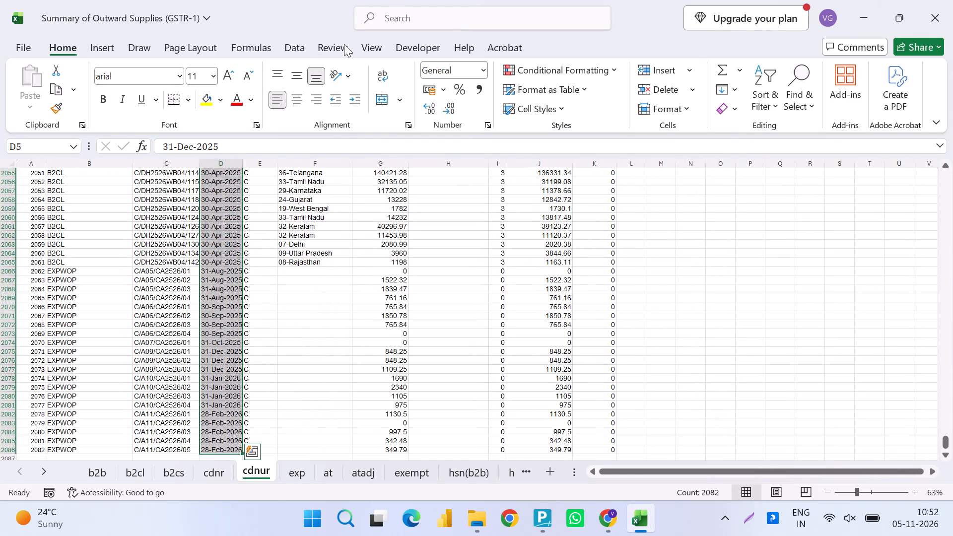
left_click(295, 49)
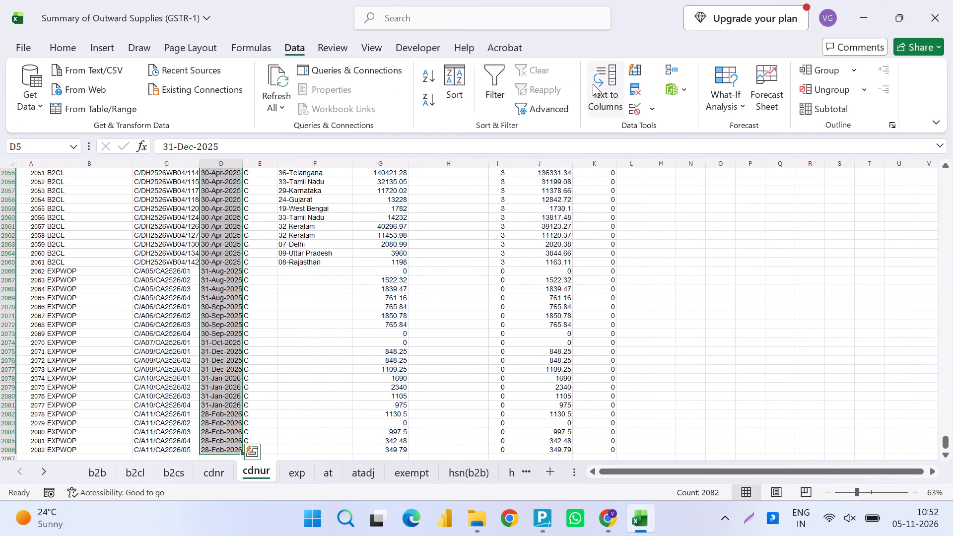
left_click(607, 91)
key("Return")
key("Return")
key("Return")
key("Return")
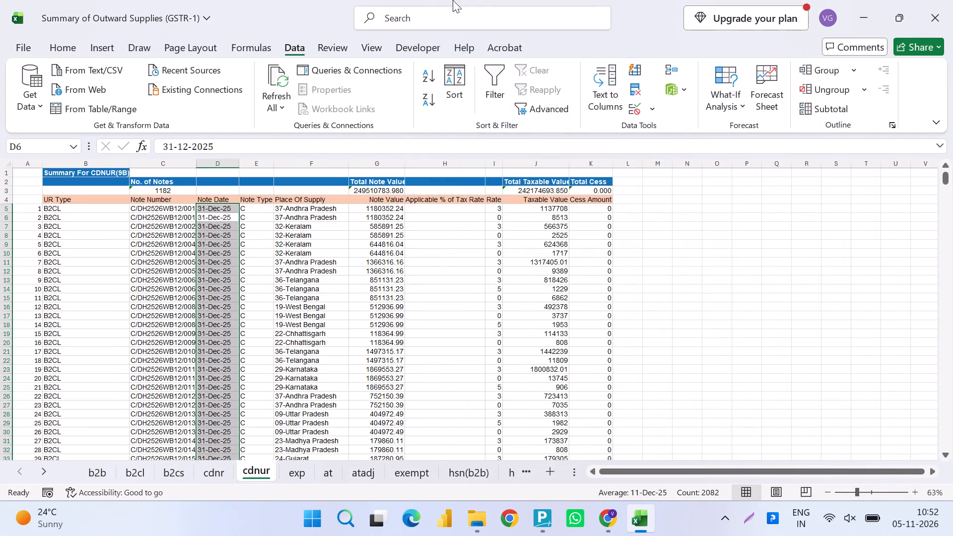
Convert the text-stored values on the cdnur sheet to numbers, from G3 across to column K and down to the last row.
left_click(370, 190)
key("ctrl+shift+Down")
key("ctrl+shift+Right")
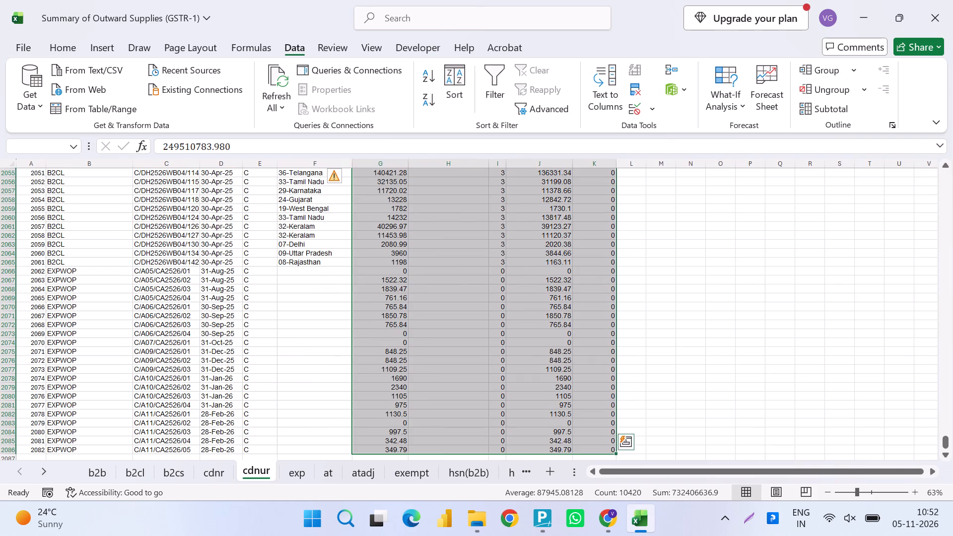
left_click(338, 176)
left_click(384, 217)
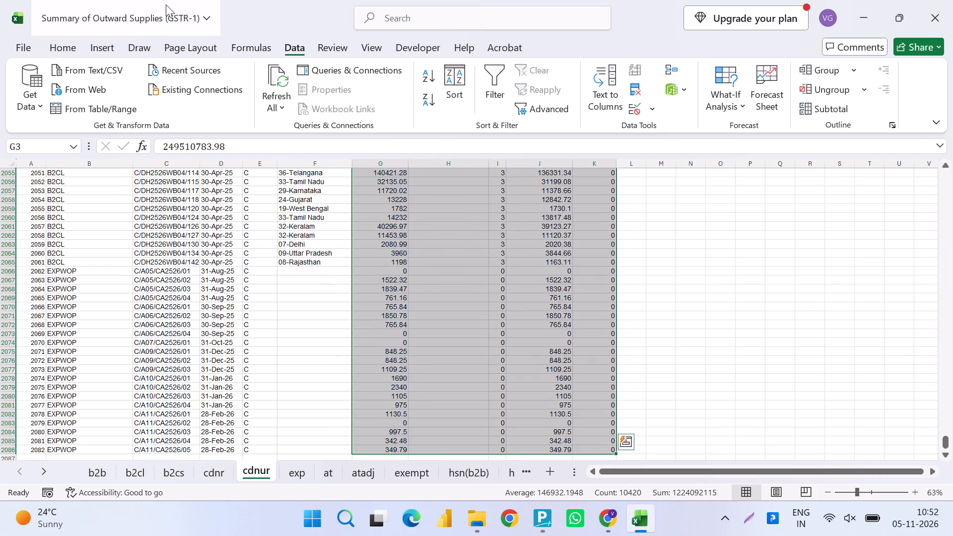
Format the cdnur values from G3 to column K's last row in comma style with no decimals, and save the workbook.
left_click(70, 46)
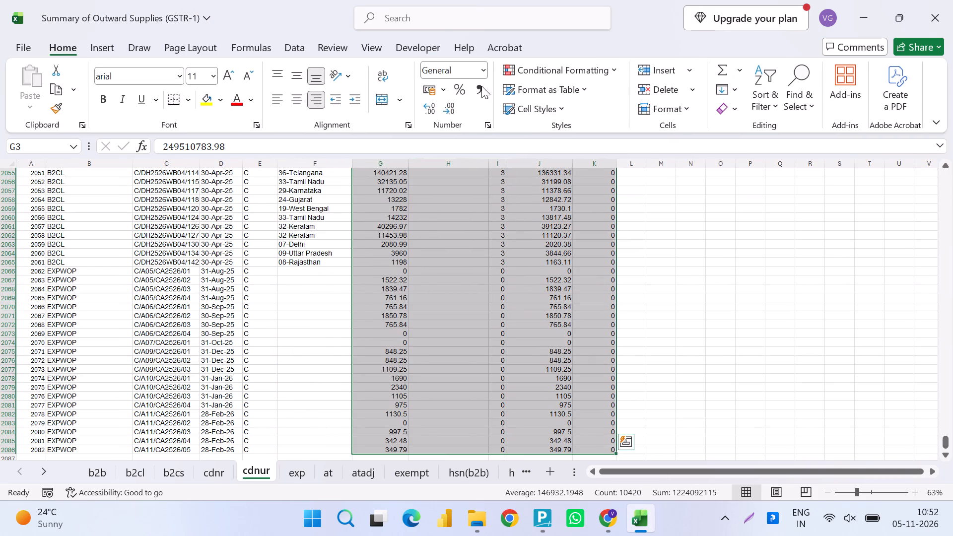
left_click(483, 87)
double_click(448, 115)
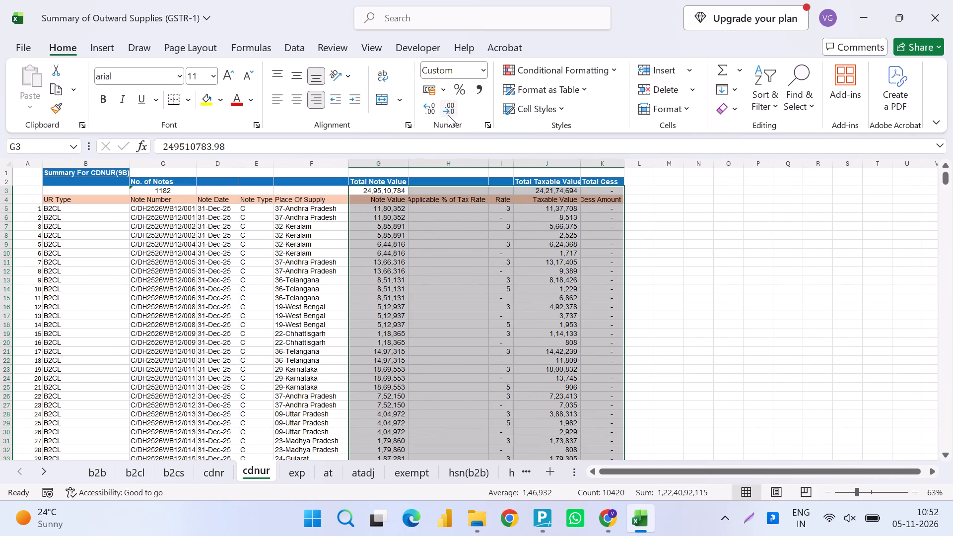
key("ctrl+s")
key("ctrl+s")
Sort cdnur from row 5 to the last row, without headers, by column D oldest to newest, then column C A to Z, and save.
key("ctrl+Left")
key("ctrl+Up")
key("ctrl+Left")
key("Down")
key("Right")
key("Right")
key("Down")
key("Left")
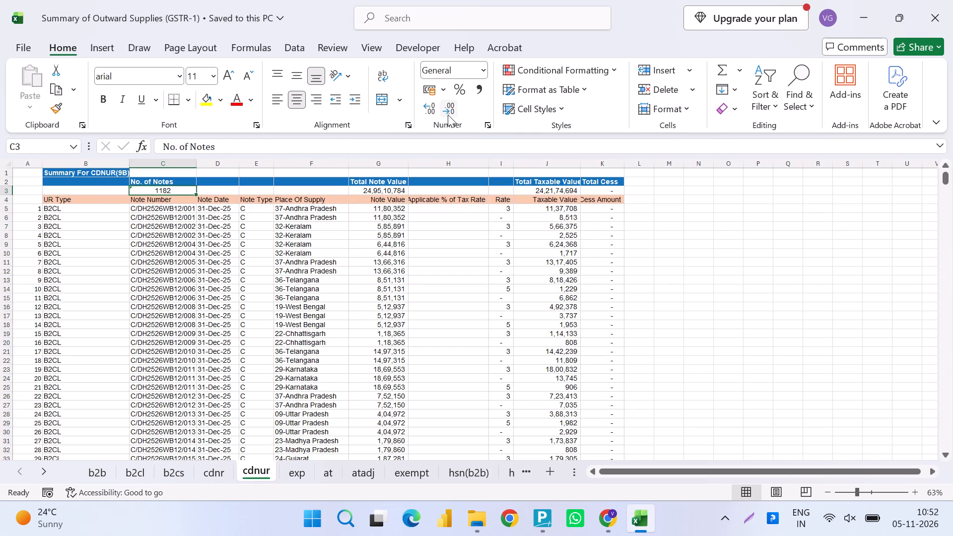
key("Left")
key("Down")
key("Right")
key("Down")
key("Right")
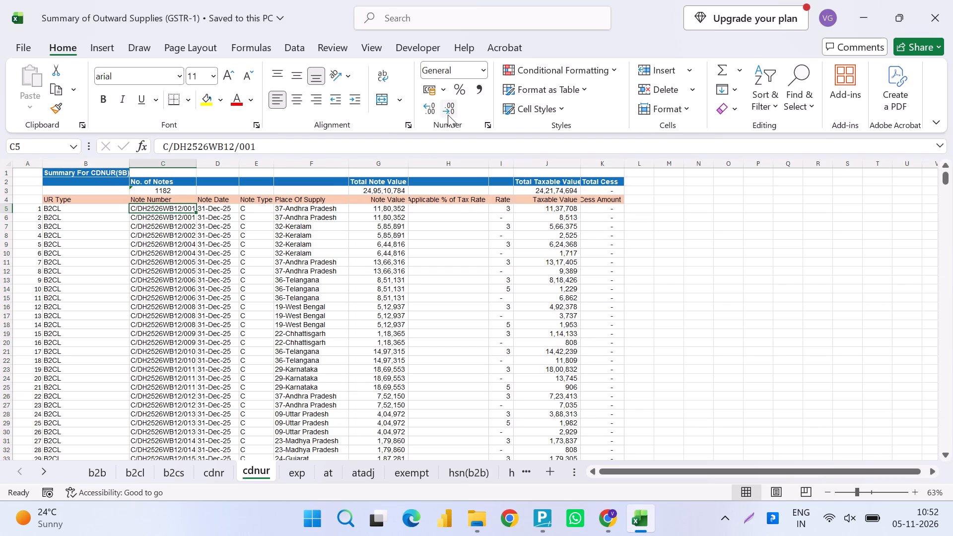
key("Right")
key("ctrl+shift+Down")
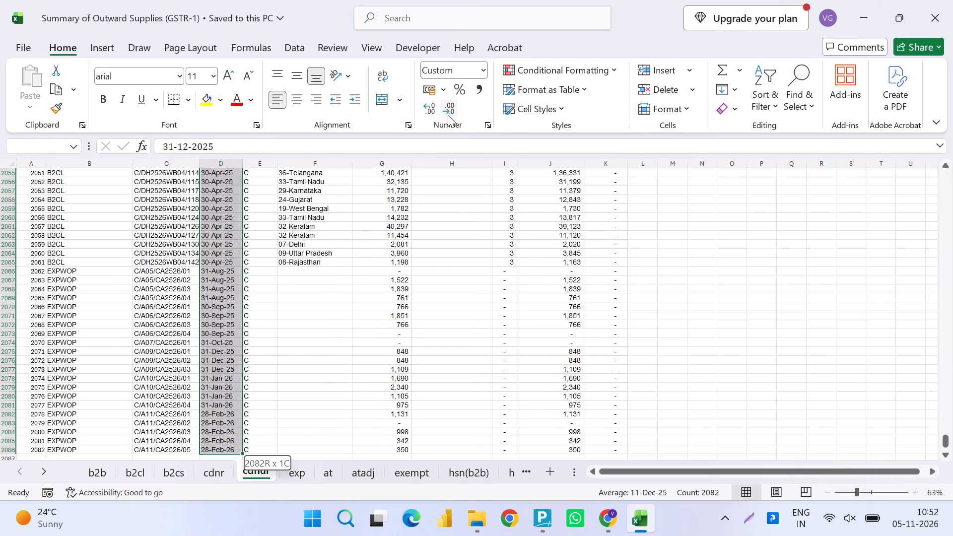
key("shift+space")
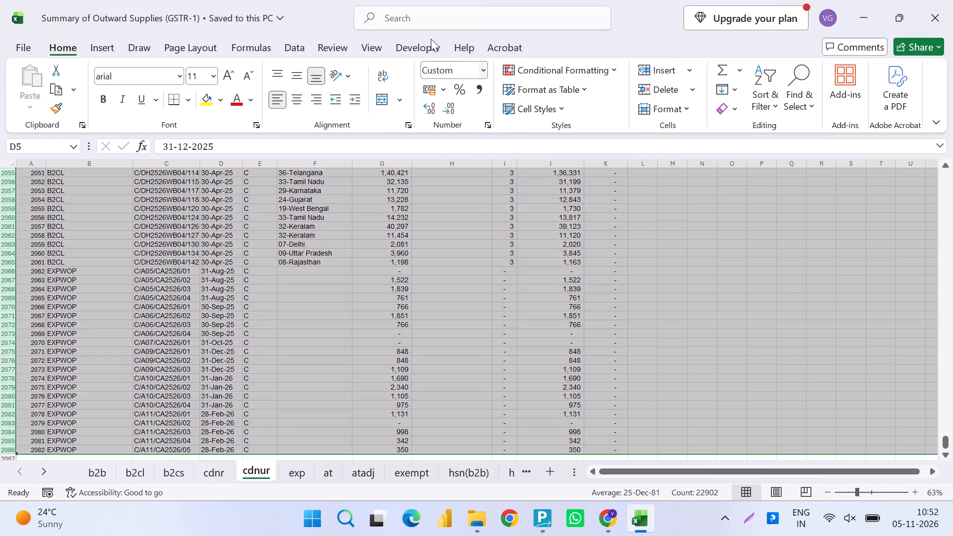
left_click(767, 102)
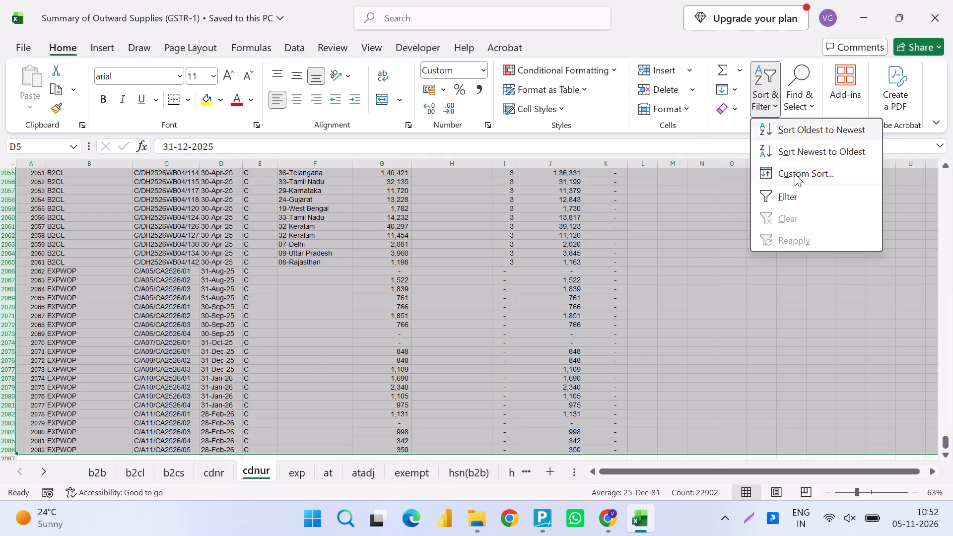
left_click(795, 174)
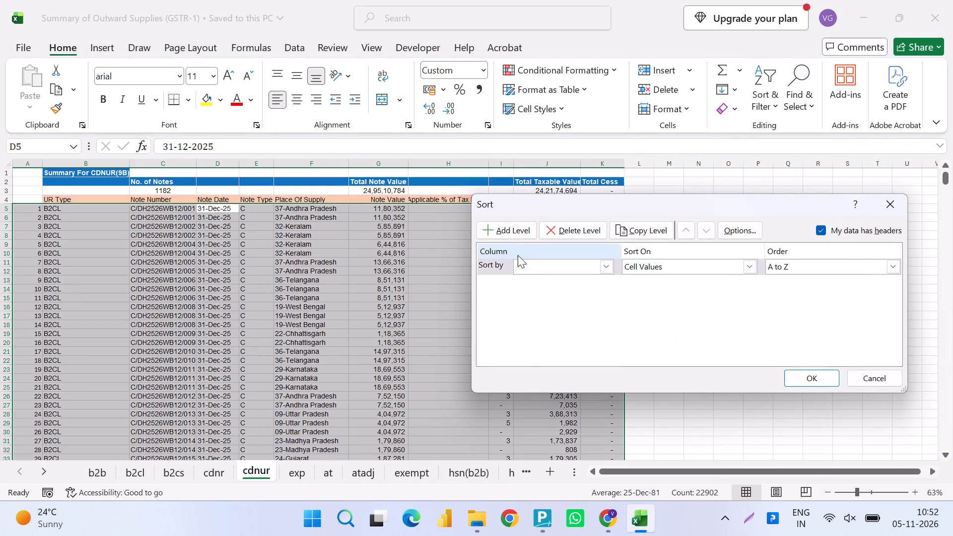
left_click(536, 262)
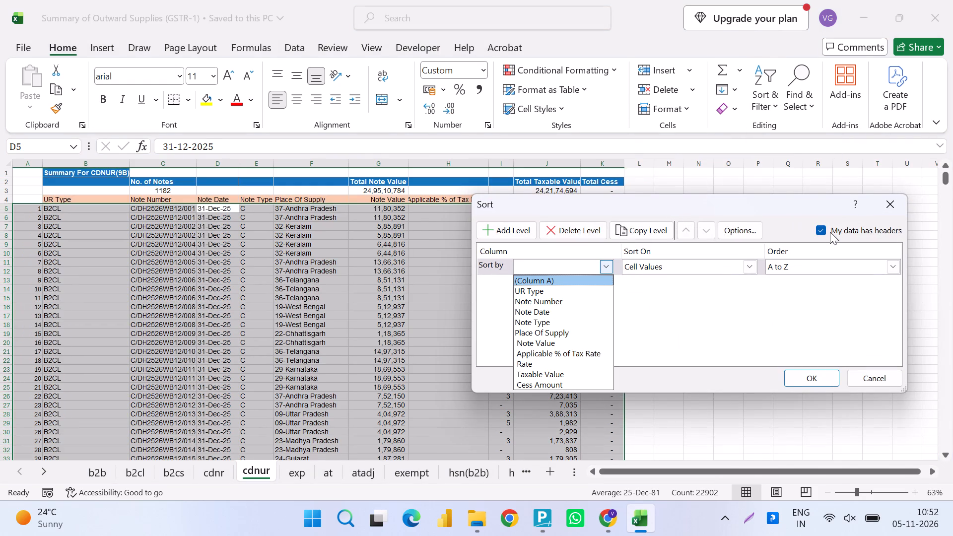
left_click(823, 233)
left_click(821, 231)
left_click(596, 265)
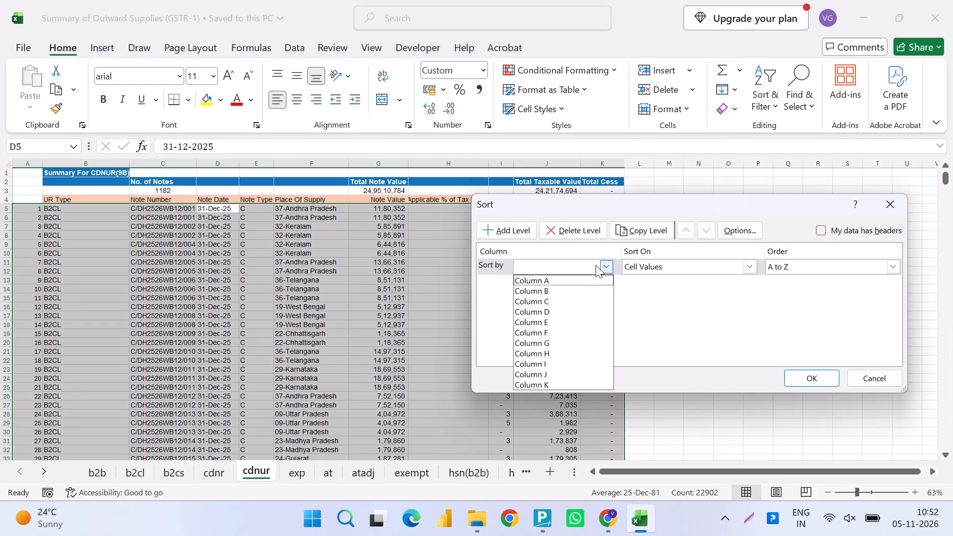
left_click(546, 313)
left_click(504, 230)
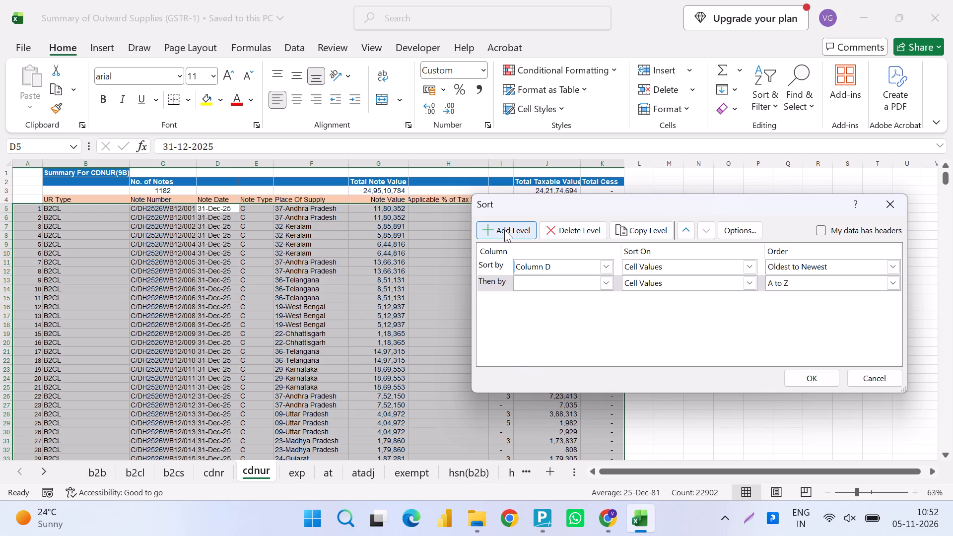
left_click(569, 281)
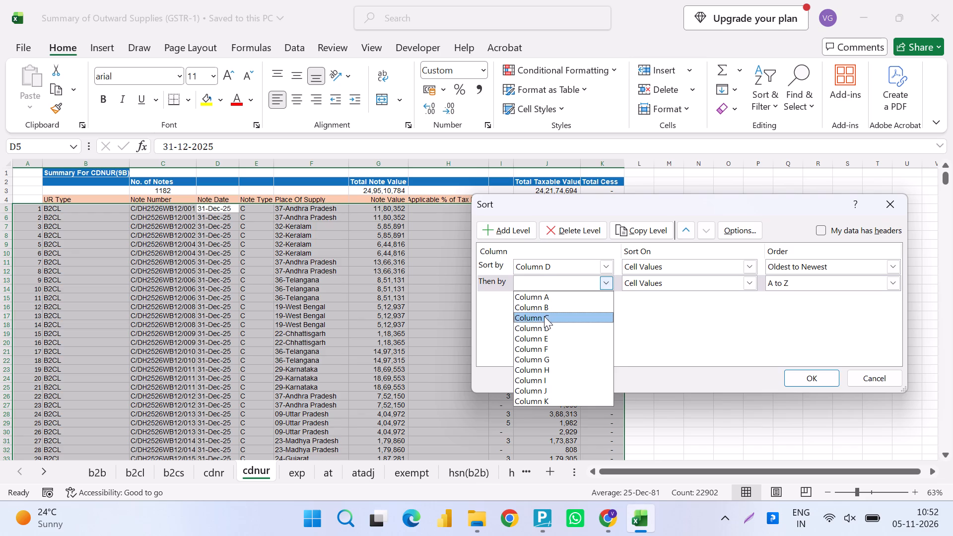
left_click(543, 319)
left_click(809, 379)
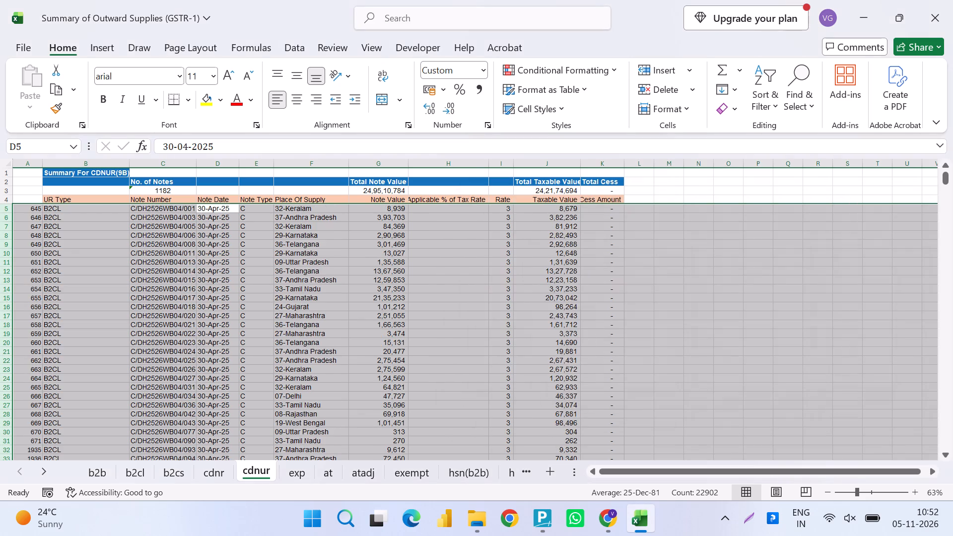
key("ctrl+s")
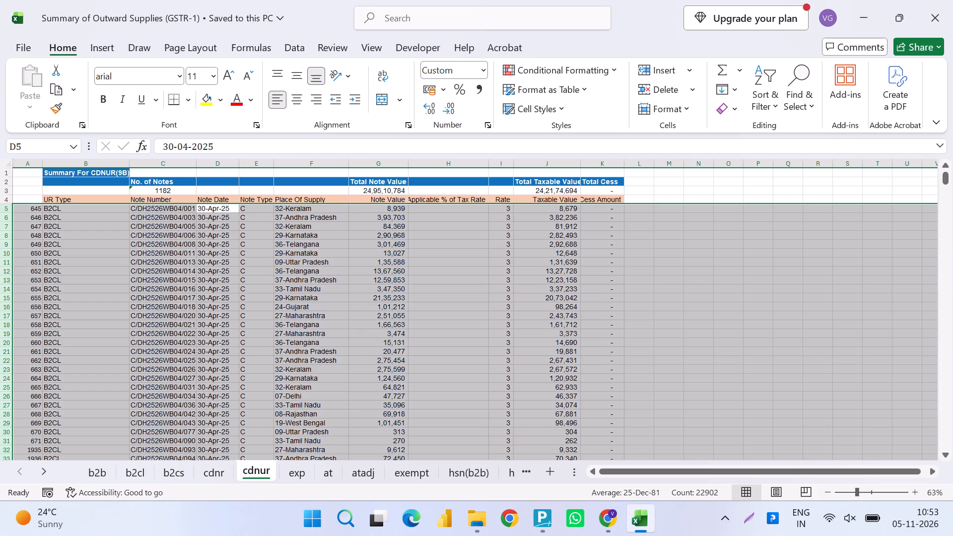
scroll(274, 372, "down", 3)
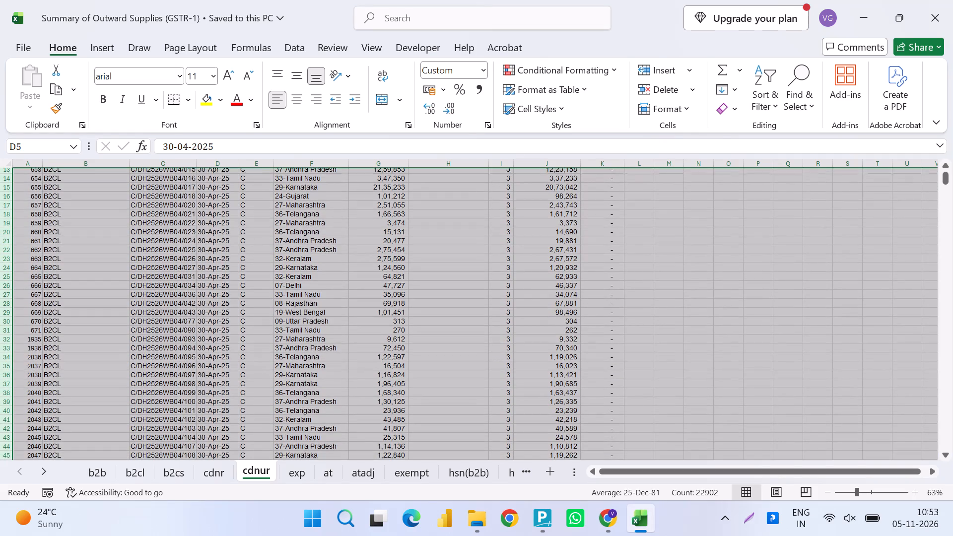